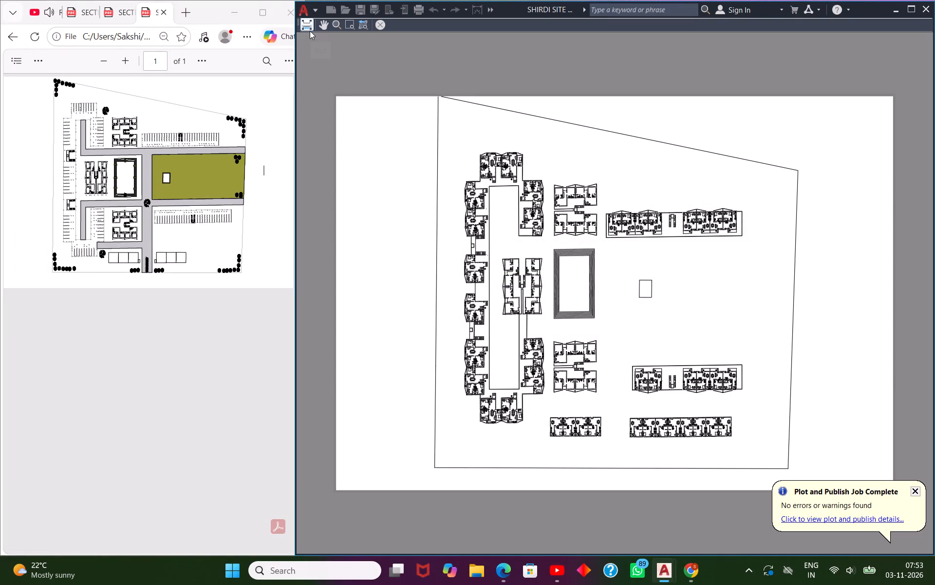
Plot the previewed floor plan to a PDF in Documents named SECOND FLOOR SHIRDI.
left_click(308, 23)
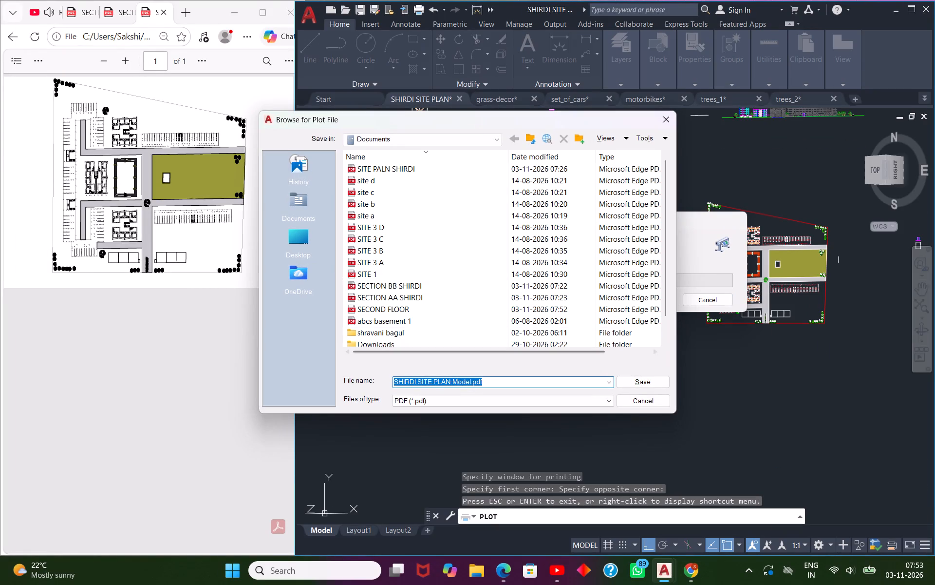
type("SECOND FLOOR D")
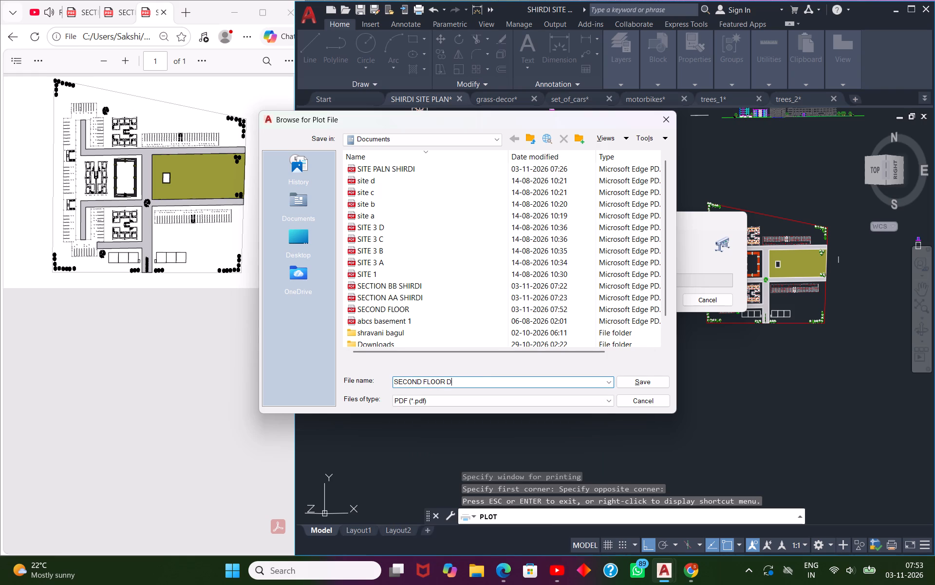
key("BackSpace")
type("SHIRDI")
left_click(632, 383)
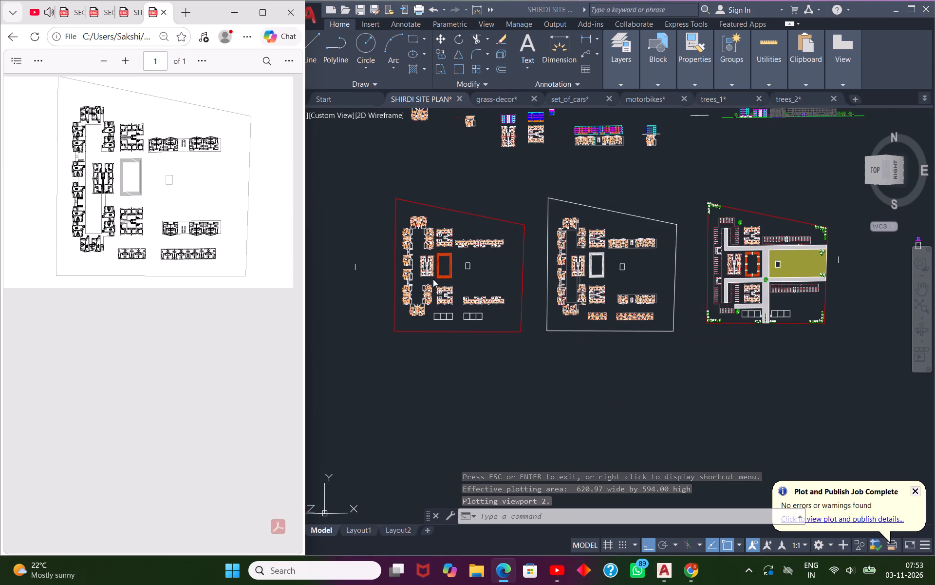
Delete the two rows of empty placeholder boxes along the lower edge of the red-bordered plan.
key("Escape")
scroll(475, 326, "up", 2)
key("Escape")
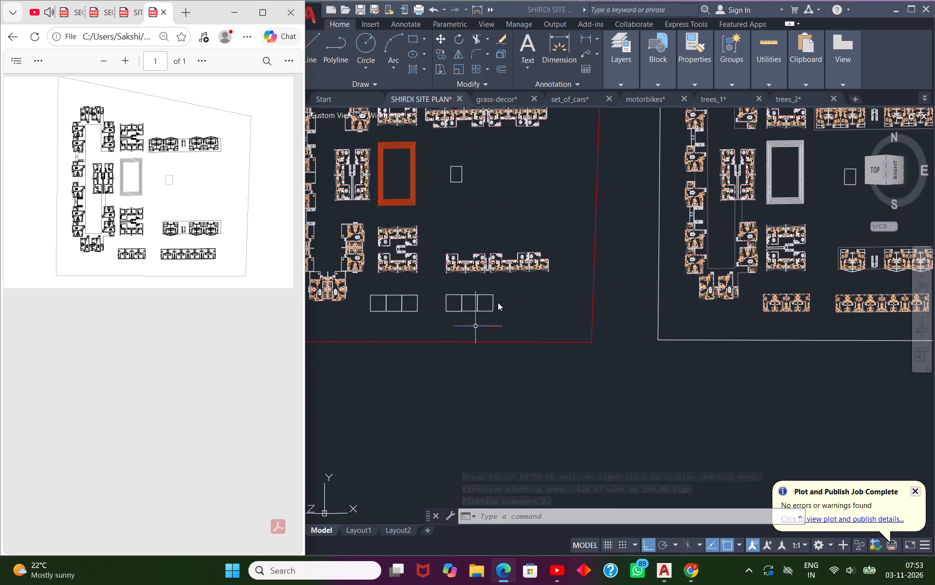
key("Escape")
scroll(554, 322, "down", 2)
scroll(503, 310, "up", 2)
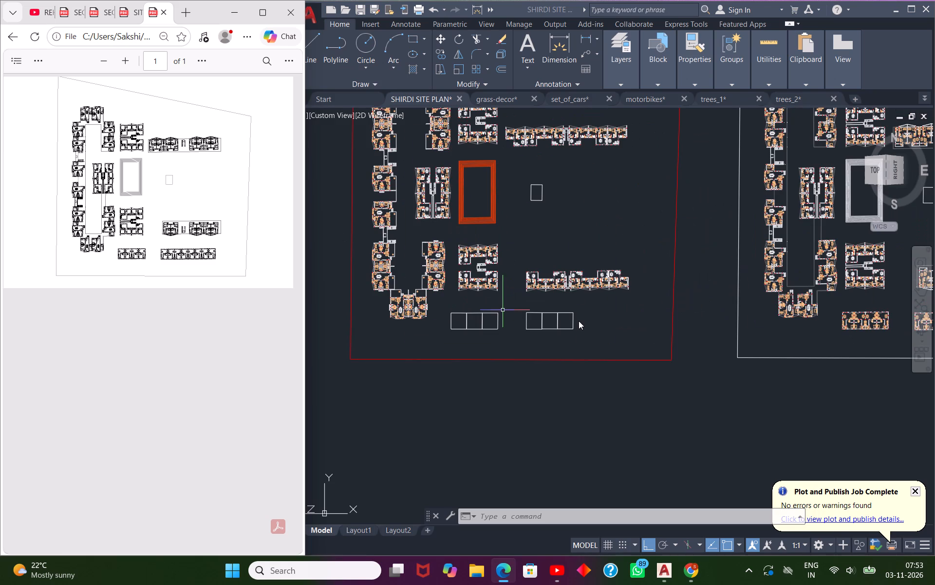
left_click(579, 319)
left_click(585, 302)
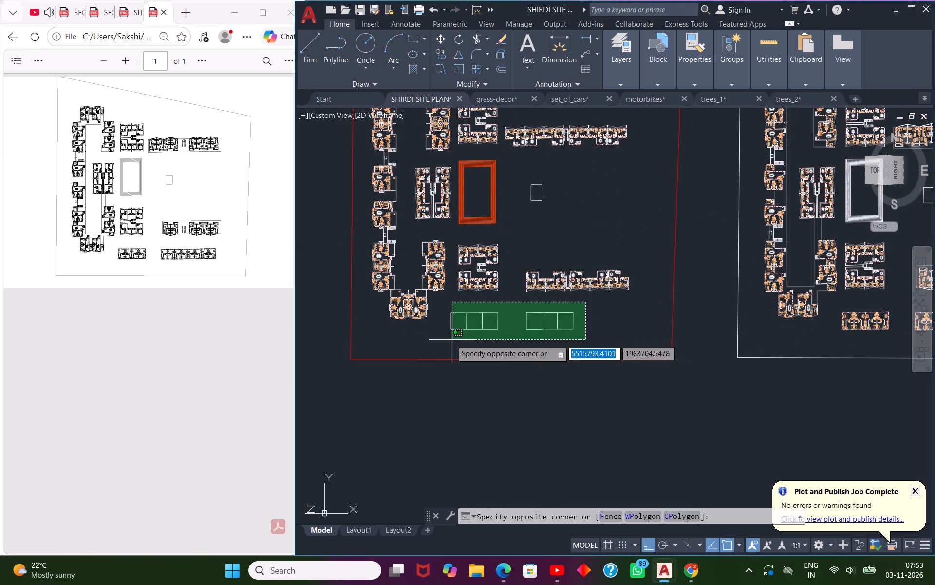
left_click(447, 340)
key("Delete")
Copy the two furnished unit rows at the bottom of the white-bordered plan into the emptied area of the red-bordered plan.
scroll(429, 342, "down", 2)
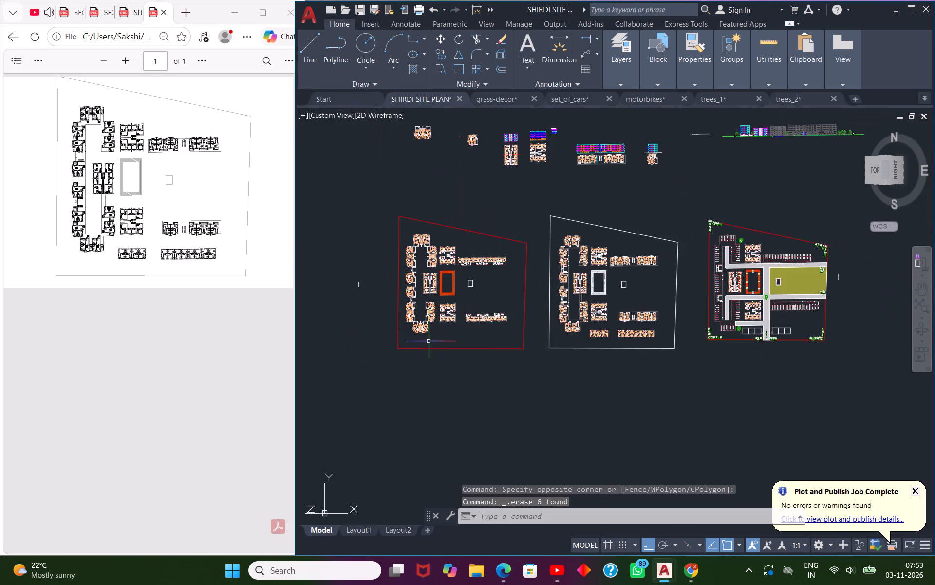
scroll(622, 342, "up", 1)
left_click(681, 319)
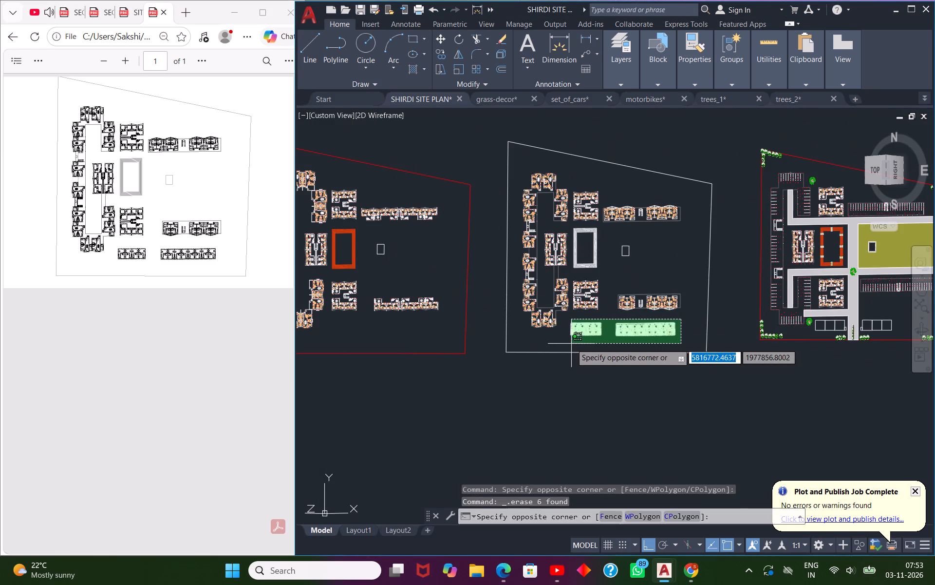
left_click(570, 344)
key("ctrl+c")
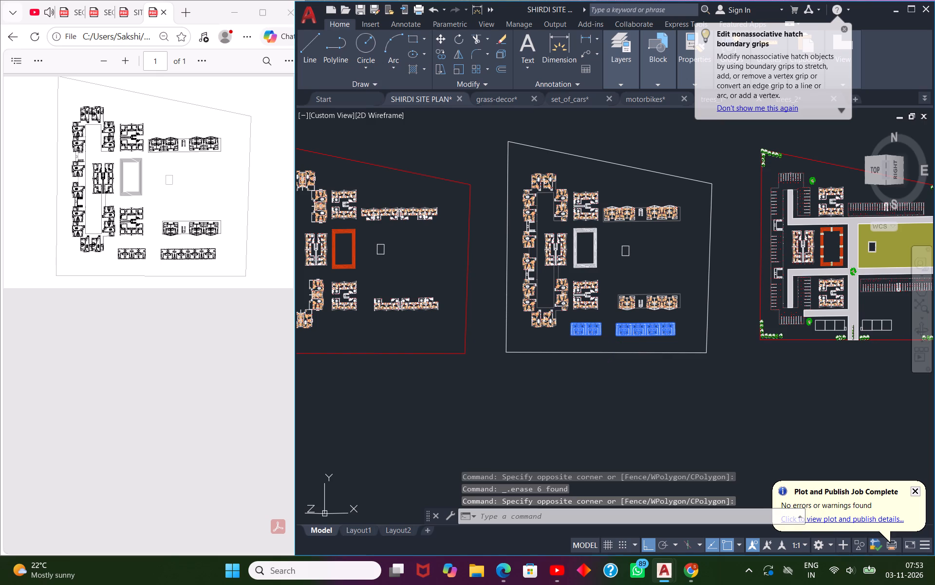
key("ctrl+v")
scroll(566, 345, "down", 1)
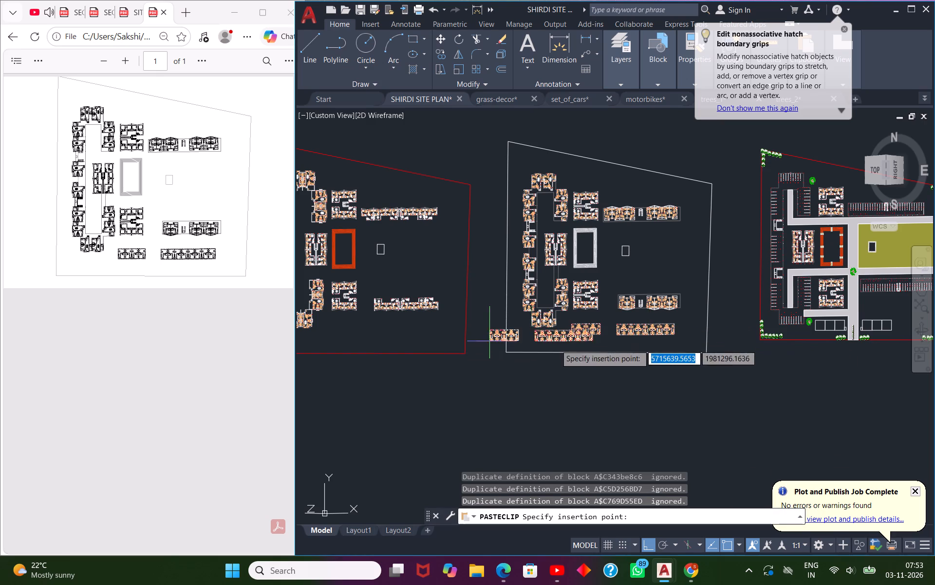
scroll(423, 345, "up", 2)
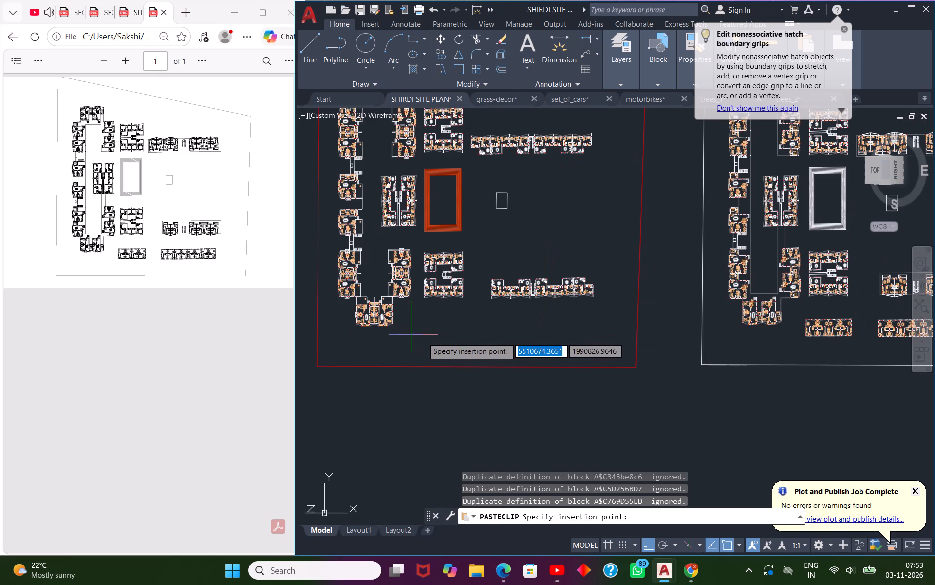
scroll(427, 339, "up", 1)
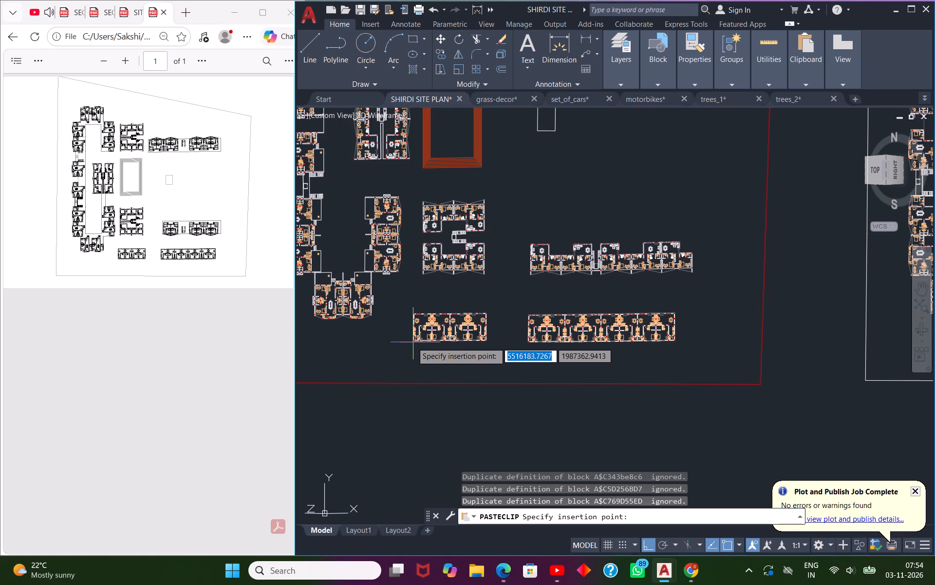
left_click(412, 342)
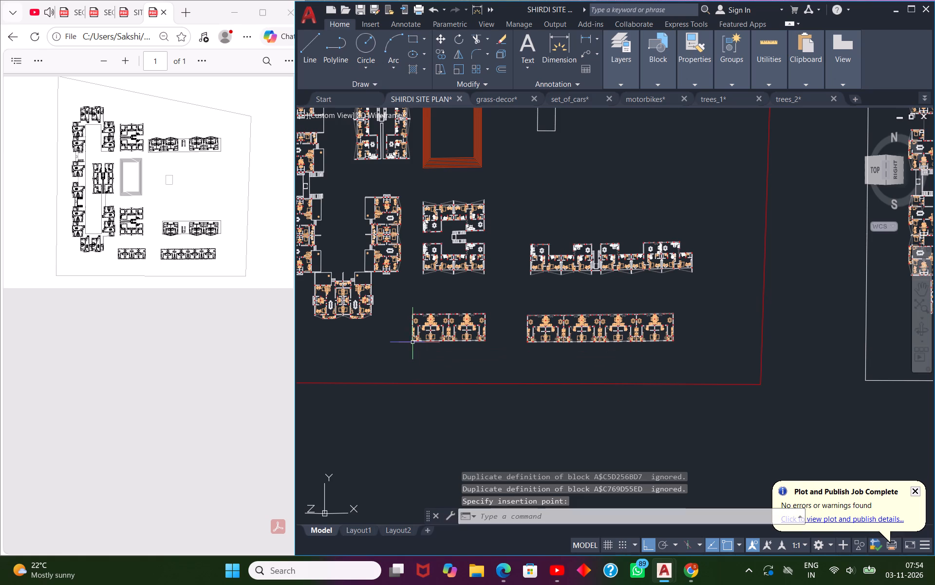
scroll(617, 315, "down", 1)
scroll(525, 351, "down", 2)
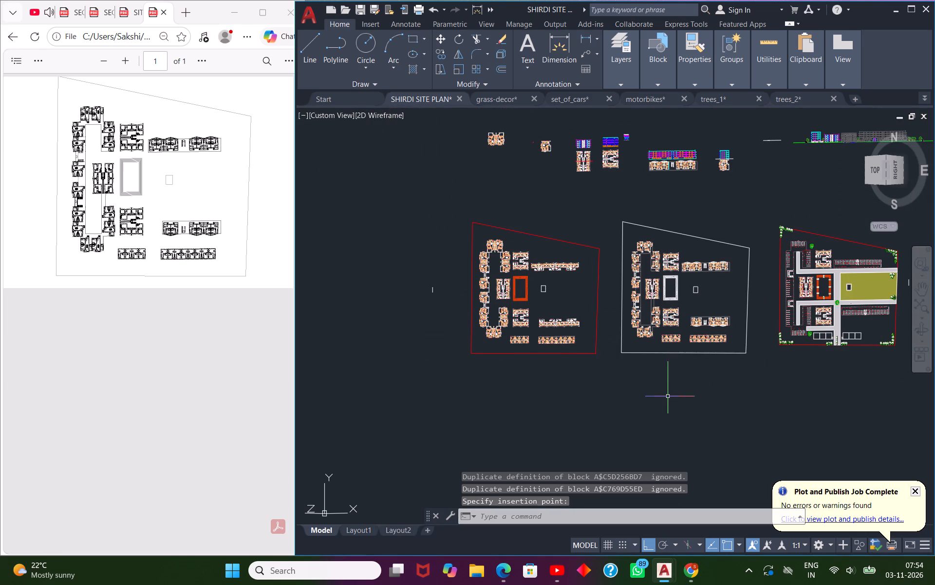
key("Escape")
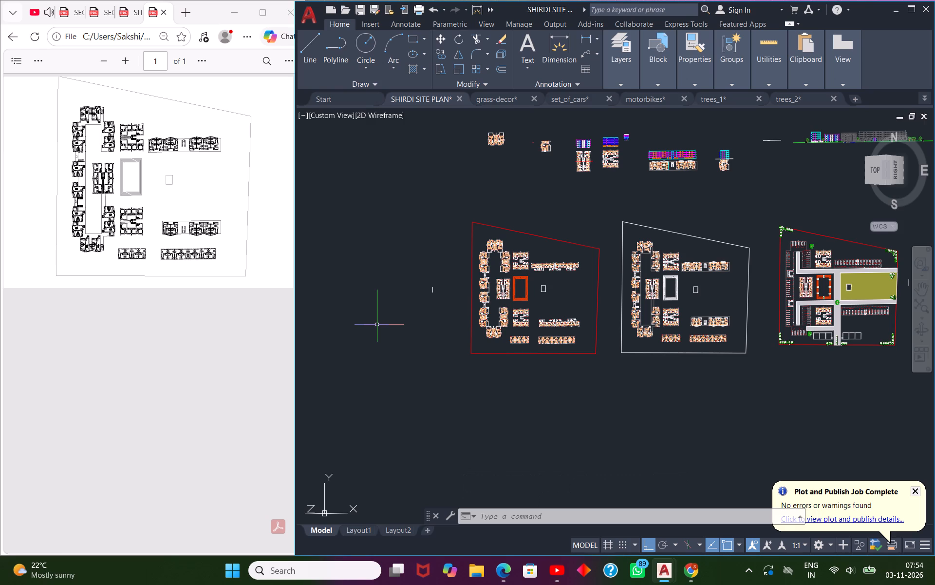
Examine the landscaped site plan's roads, parking and planting alongside the two floor plans.
scroll(377, 325, "down", 1)
scroll(579, 350, "up", 1)
scroll(682, 334, "up", 2)
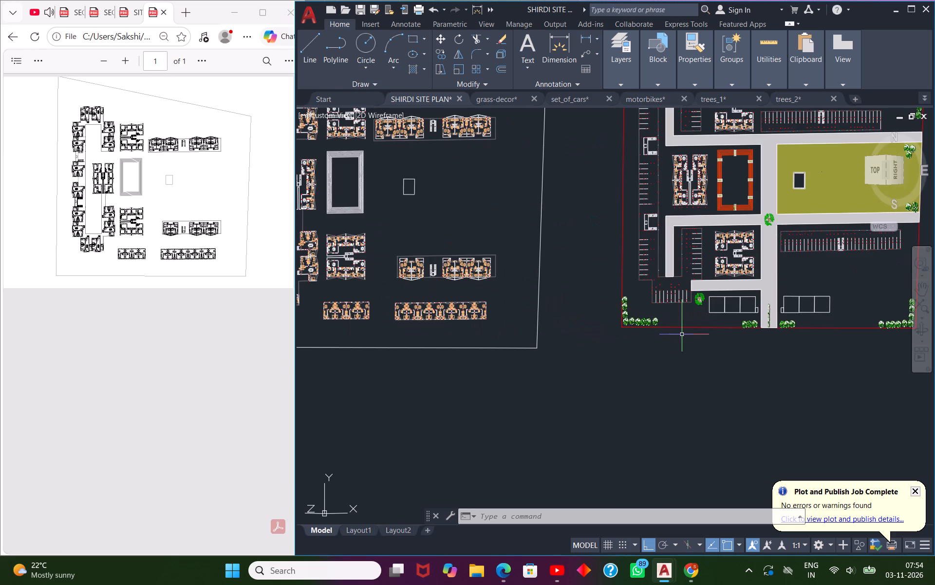
scroll(731, 318, "up", 3)
scroll(692, 328, "down", 2)
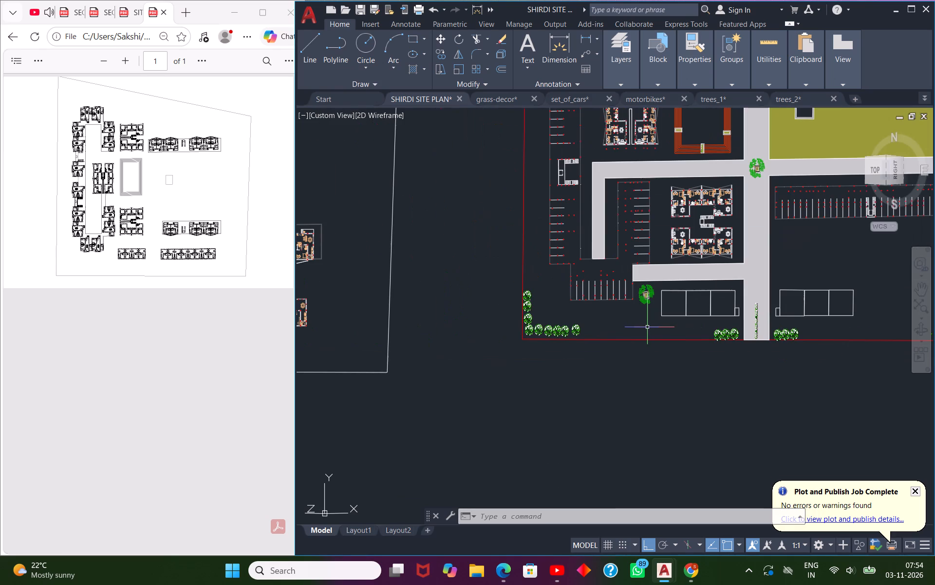
key("Escape")
scroll(647, 325, "down", 3)
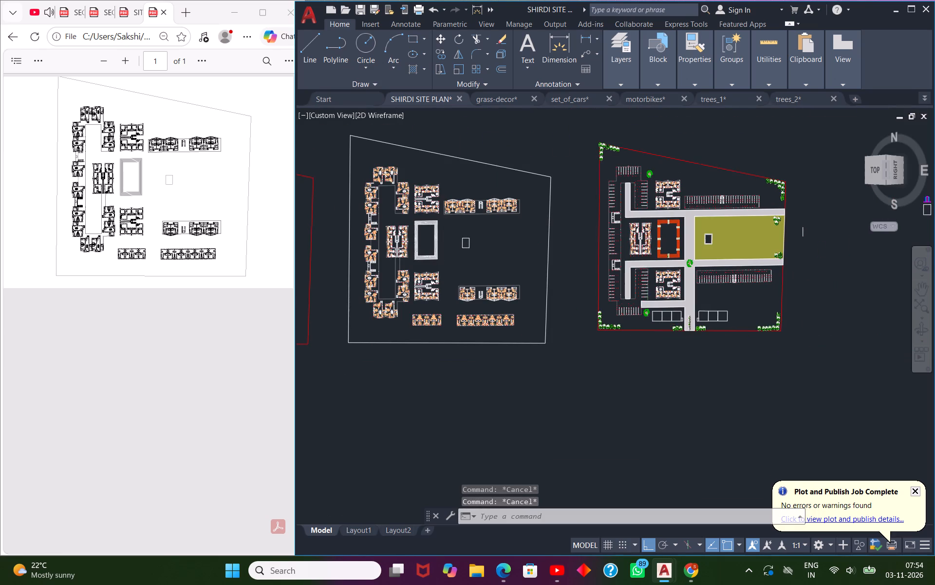
scroll(645, 325, "down", 1)
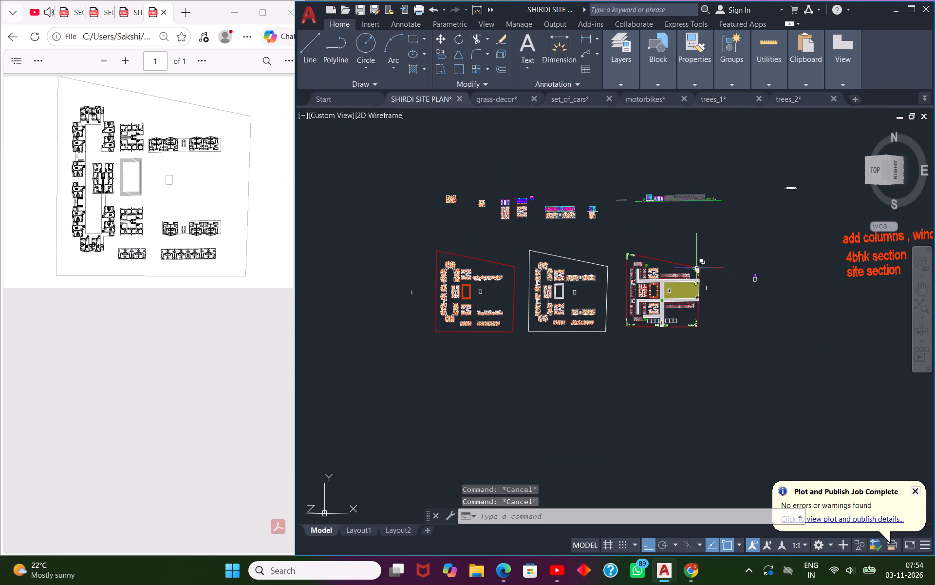
scroll(449, 281, "up", 2)
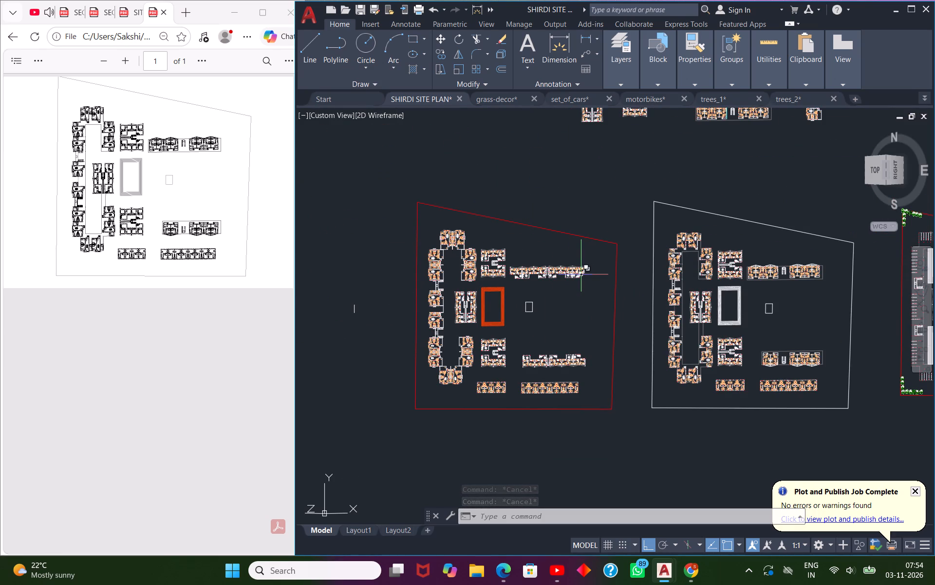
Set up a single-sheet plot with the previous plot settings, window it around the red-bordered plan, and preview it.
key("ctrl+p")
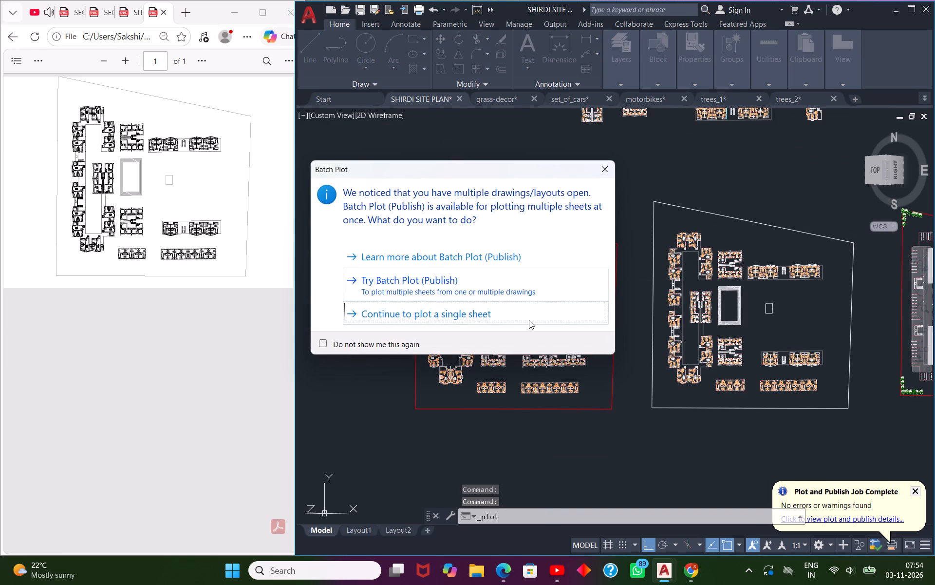
left_click(528, 322)
left_click(530, 156)
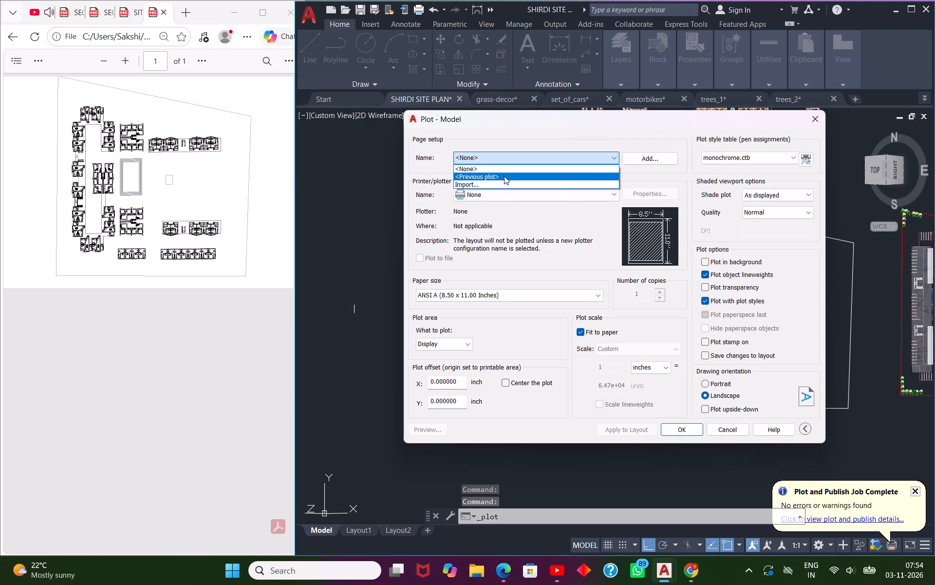
left_click(504, 173)
left_click(526, 344)
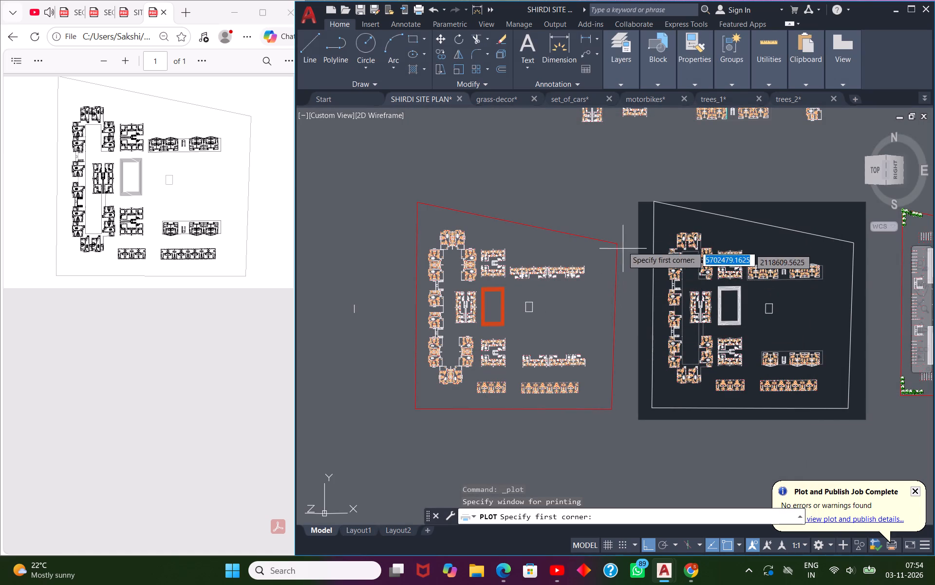
left_click(624, 195)
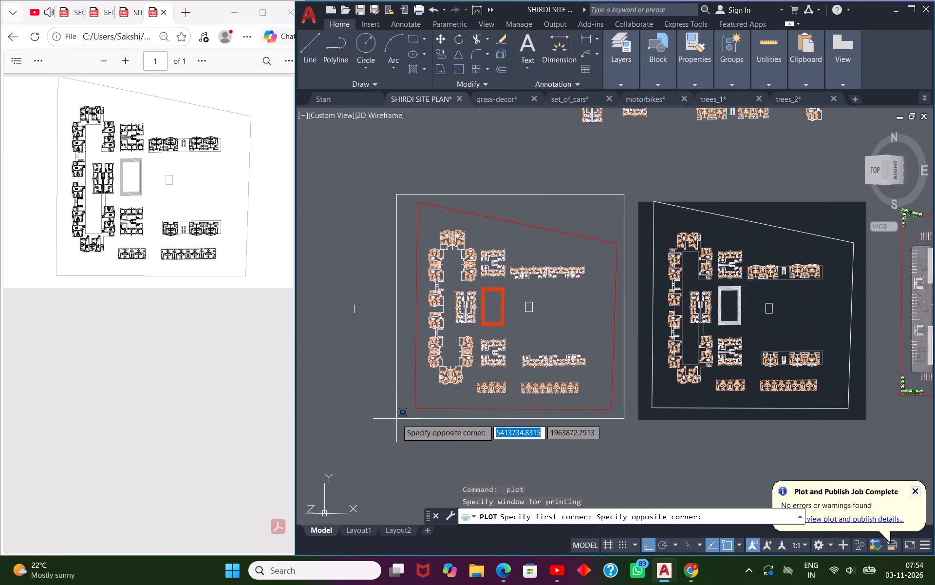
left_click(396, 421)
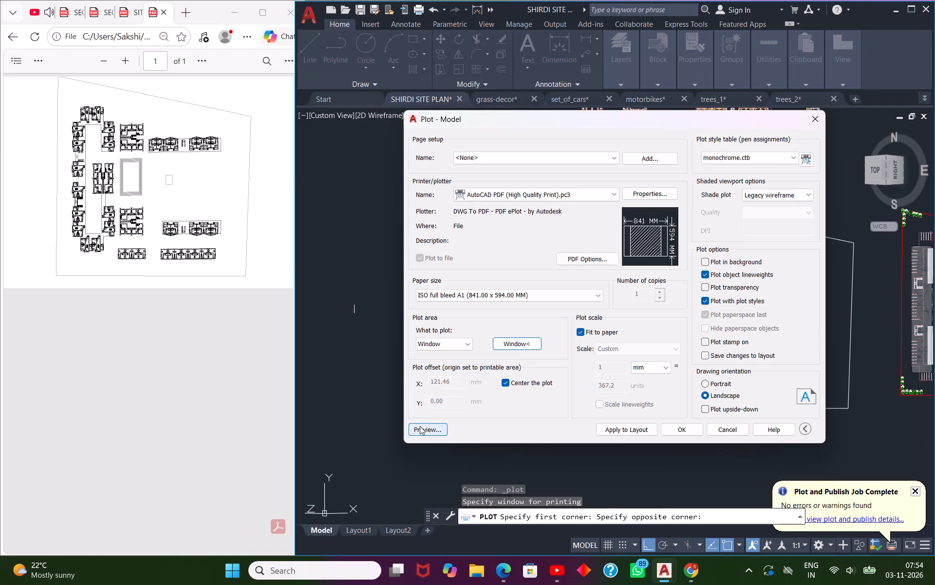
left_click(420, 426)
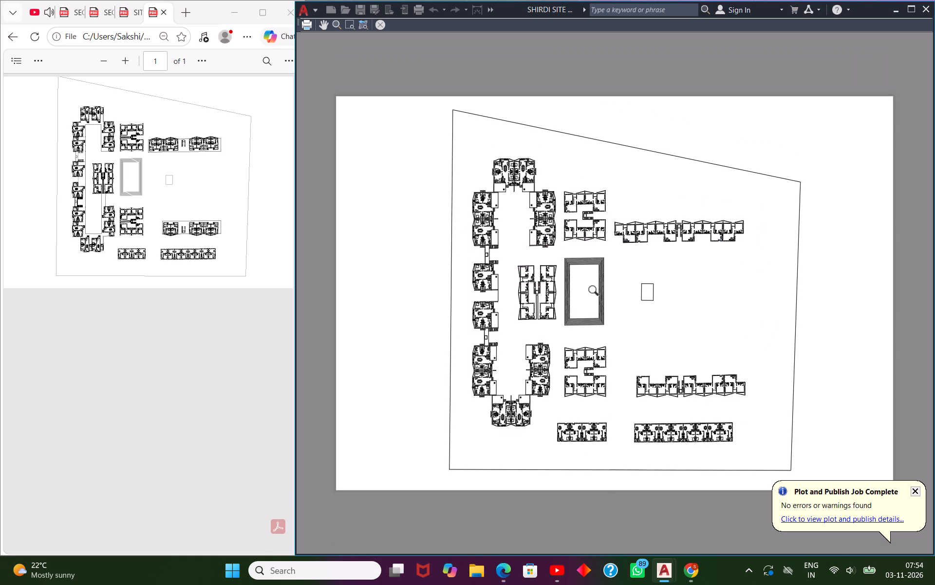
Plot the previewed plan to a PDF in Documents named FIRST FLOOR PLAN SHIRDI.
left_click(306, 29)
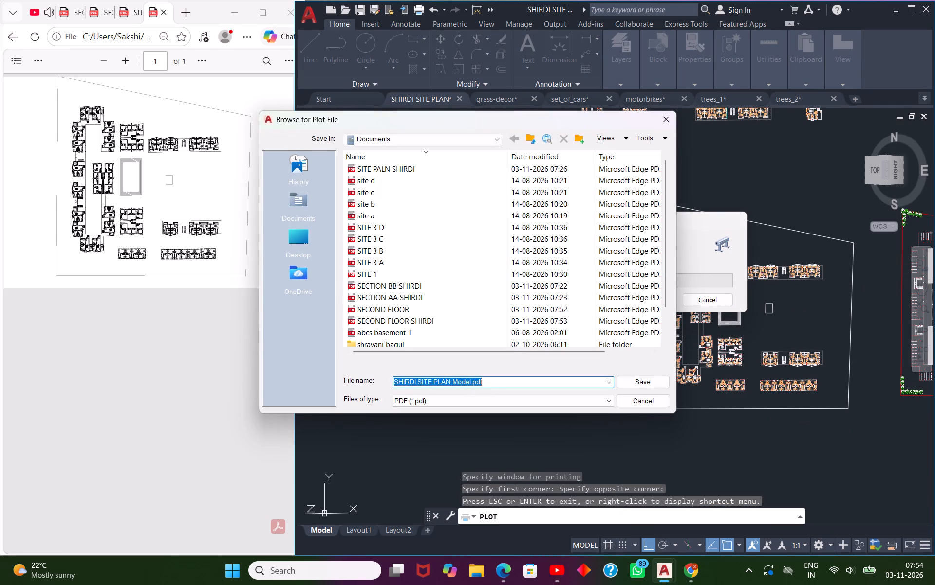
type("FIRST FLOOR PLAN SHIRDI")
left_click(642, 381)
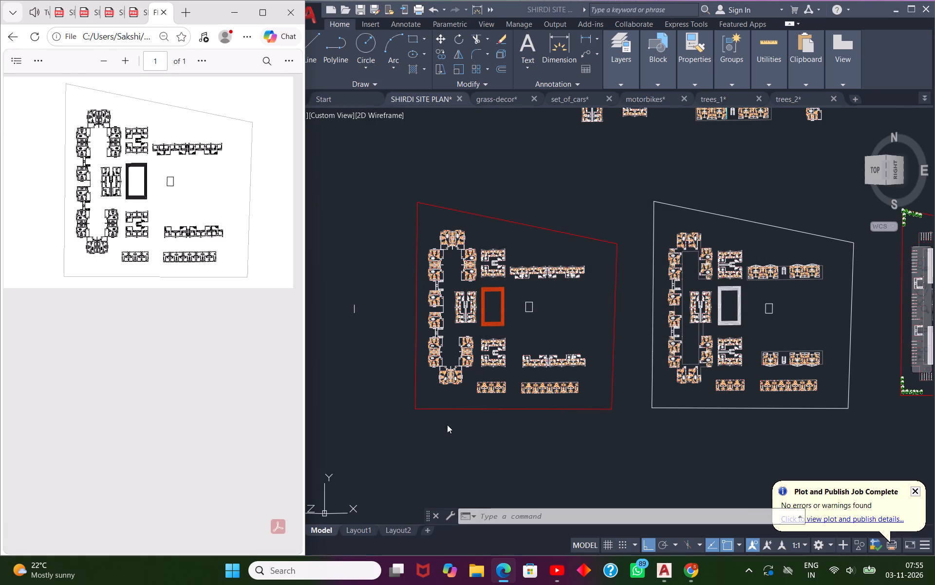
left_click(689, 573)
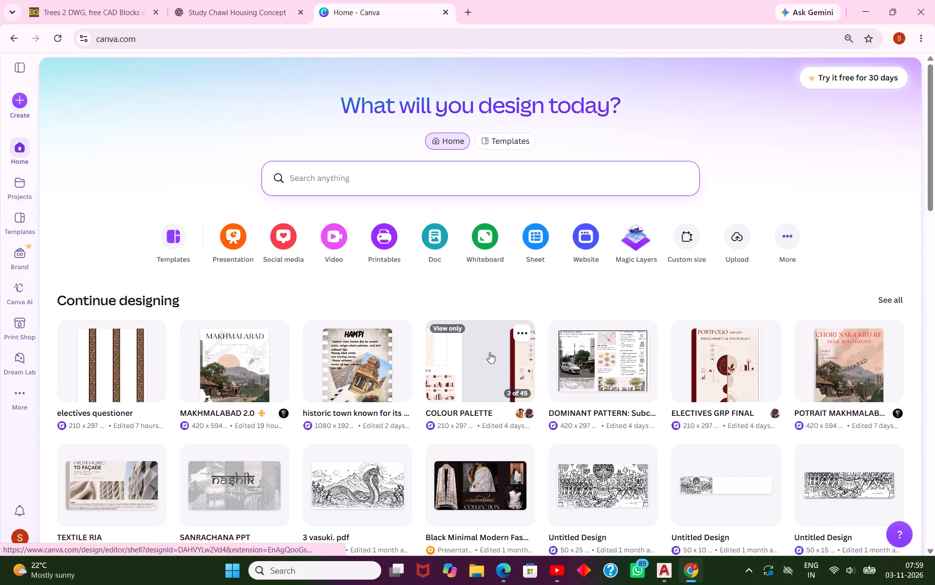
scroll(491, 352, "down", 4)
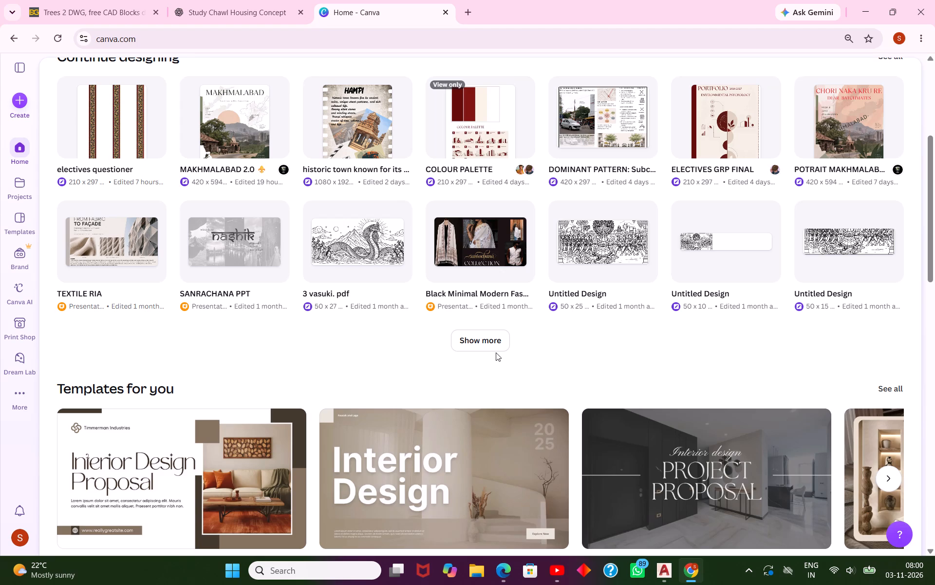
scroll(247, 334, "up", 2)
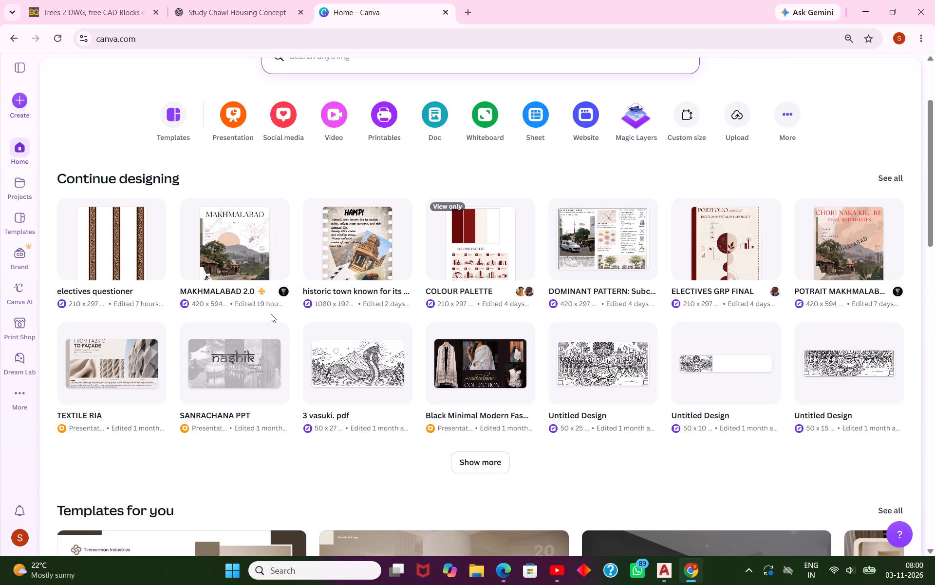
scroll(272, 314, "up", 2)
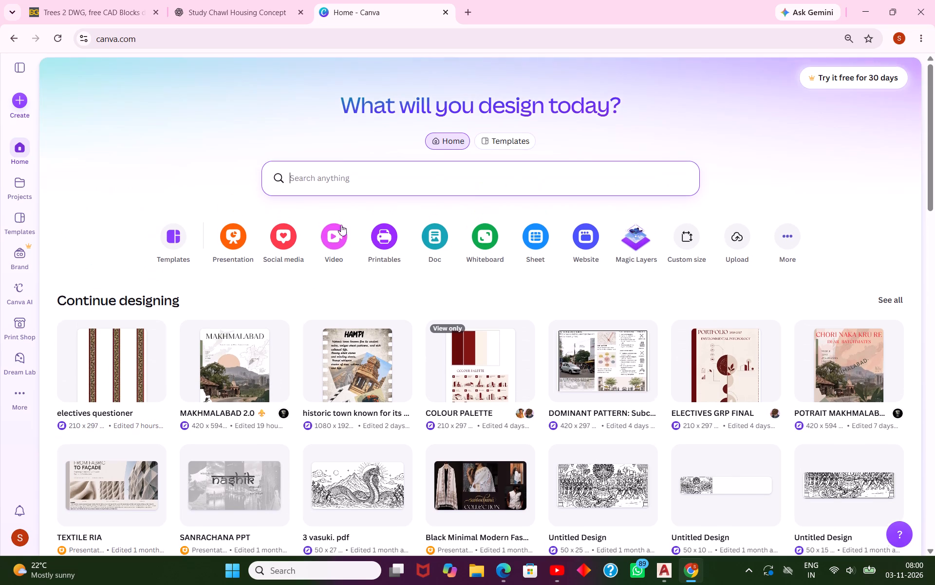
Search Google for "a1 sheet size in mm" in a new tab.
left_click(465, 8)
left_click(422, 216)
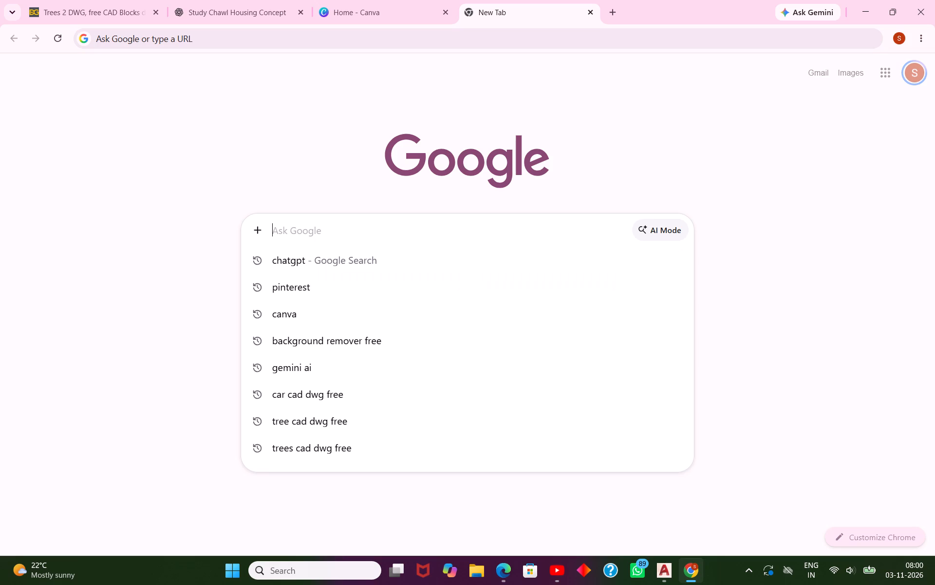
type("A1 SH")
left_click(333, 263)
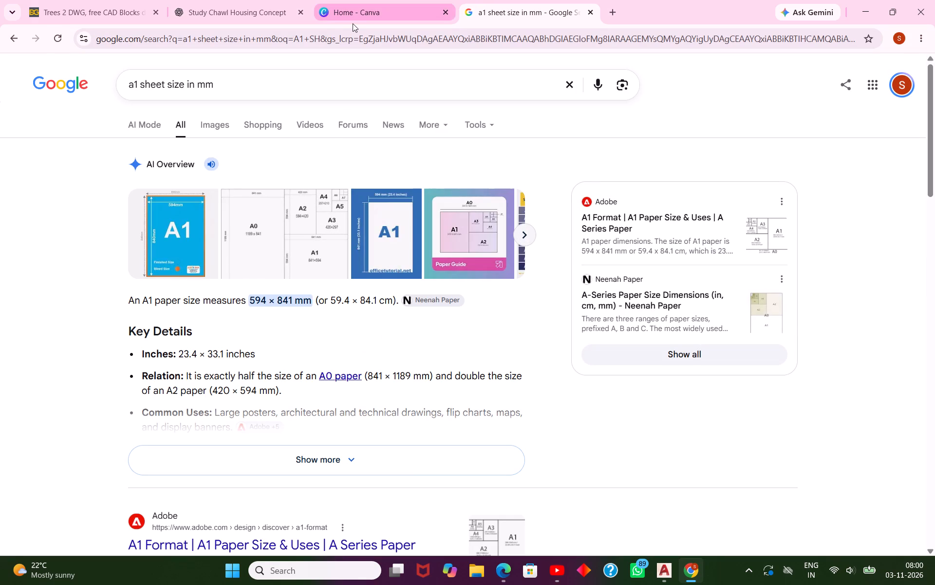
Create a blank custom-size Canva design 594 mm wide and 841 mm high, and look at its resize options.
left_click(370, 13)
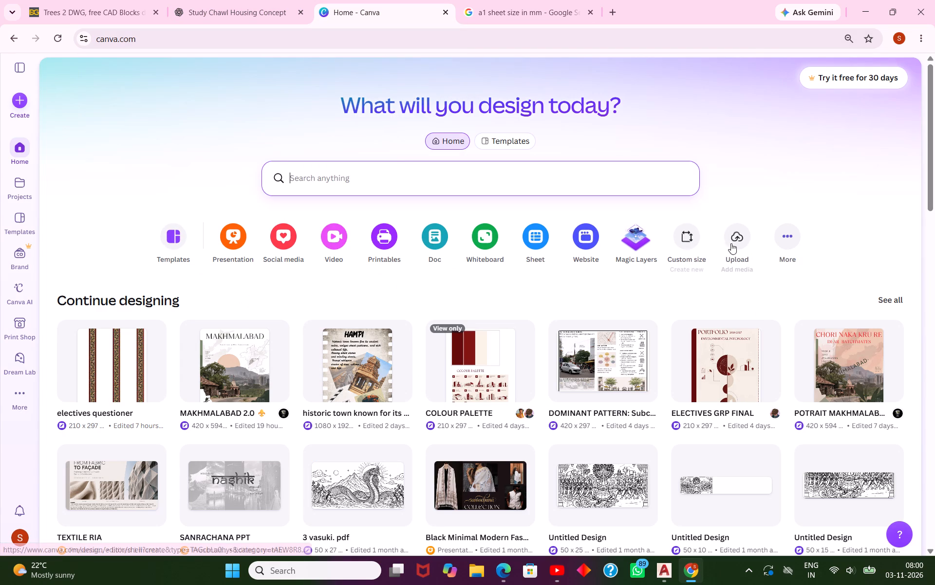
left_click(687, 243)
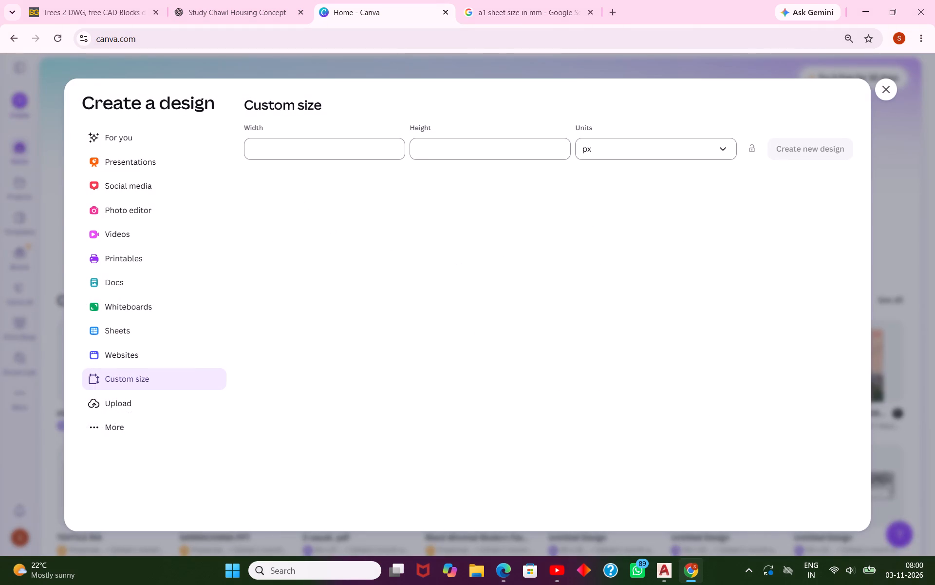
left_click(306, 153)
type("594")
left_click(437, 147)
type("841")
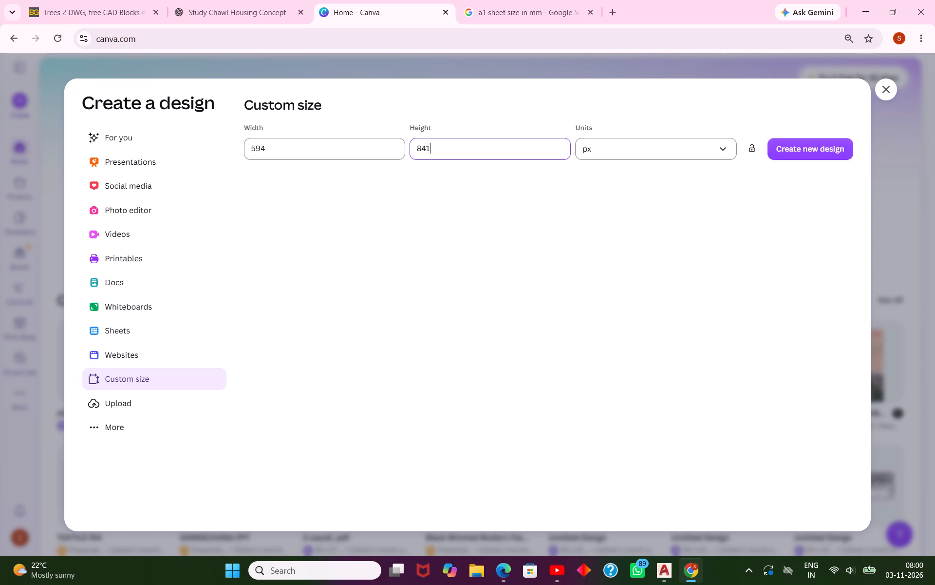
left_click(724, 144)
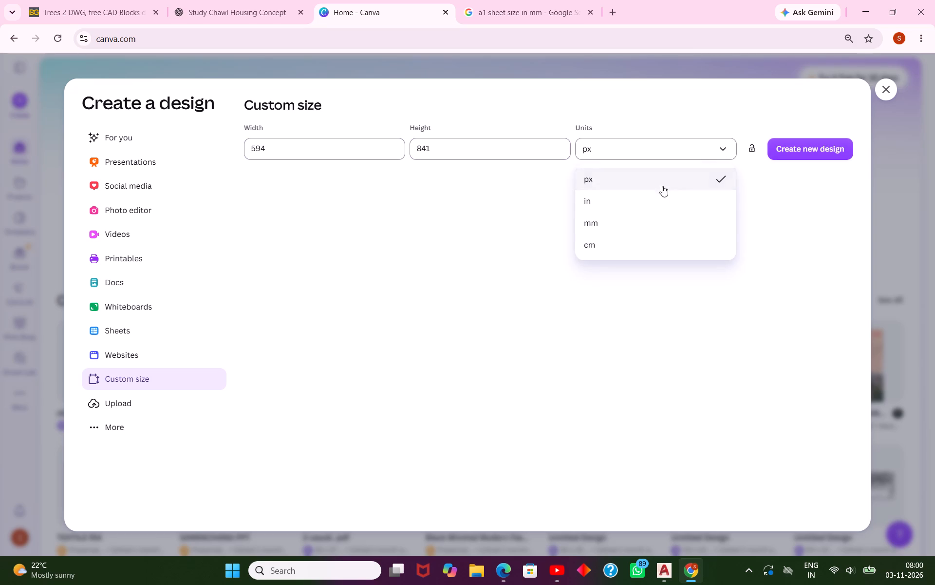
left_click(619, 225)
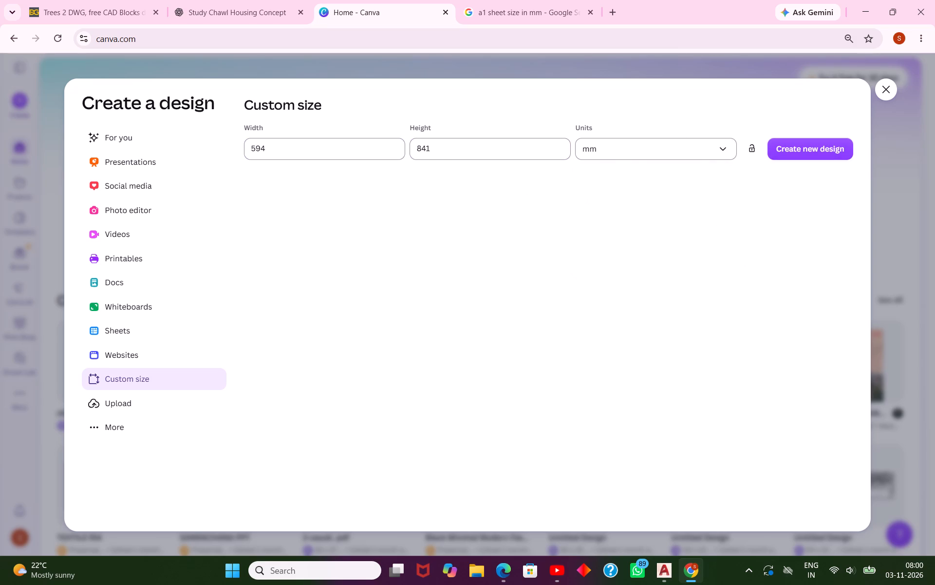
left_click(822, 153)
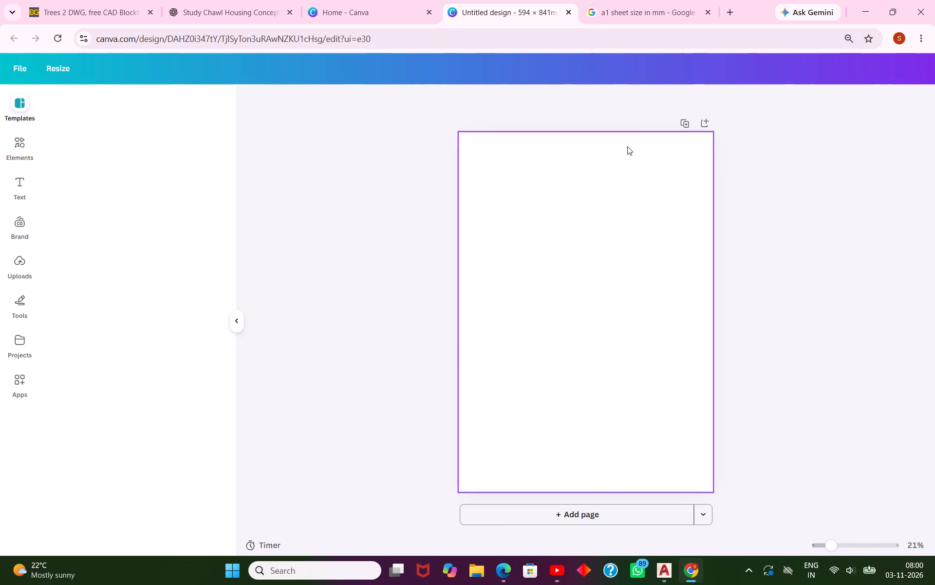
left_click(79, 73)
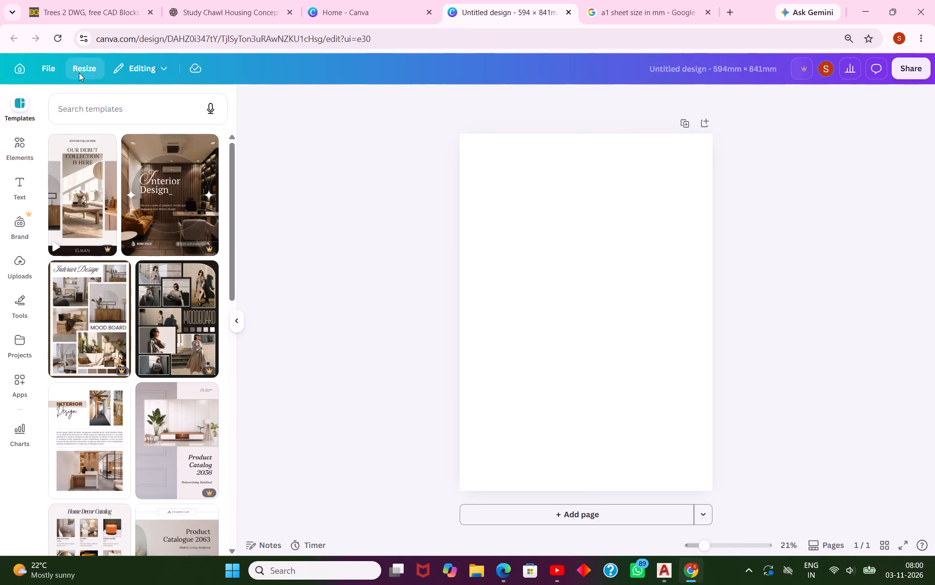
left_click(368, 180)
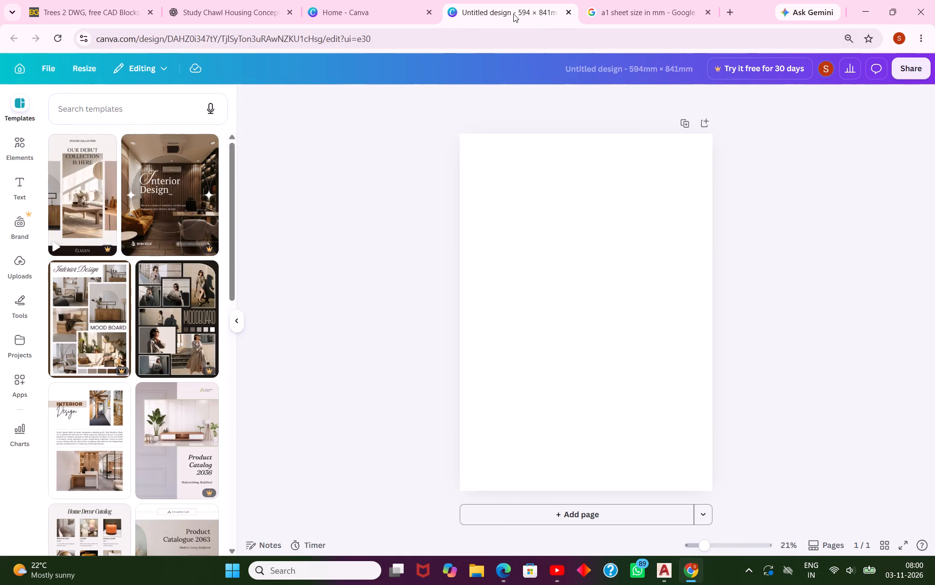
left_click(332, 14)
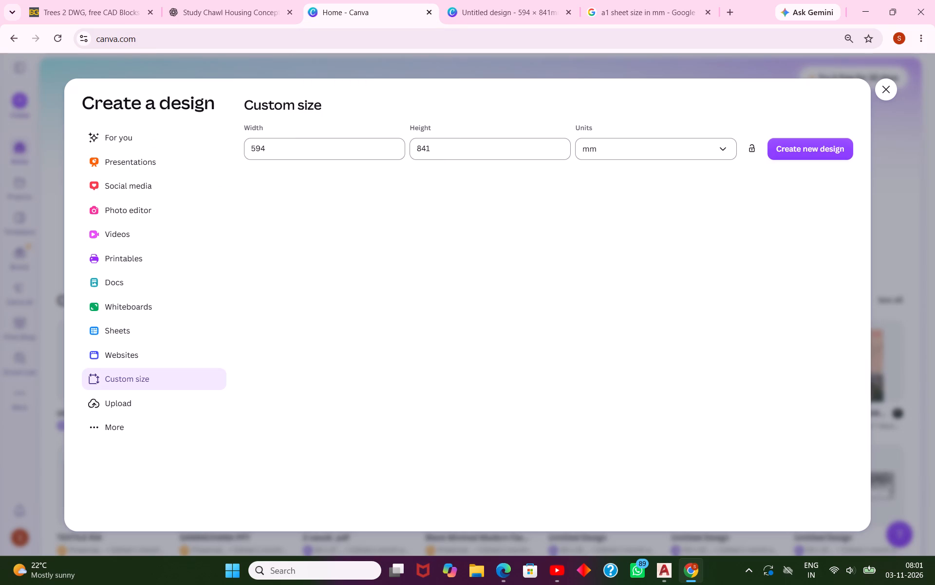
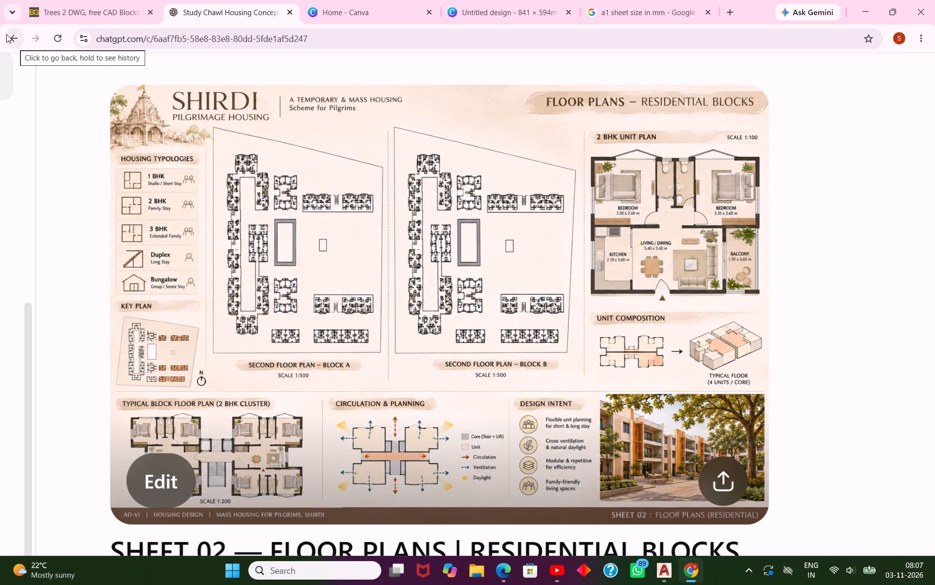
Switch to the 841 × 594 mm Canva design, place the SITE PALN SHIRDI drawing and shrink it to about 510 × 360 mm.
left_click(529, 15)
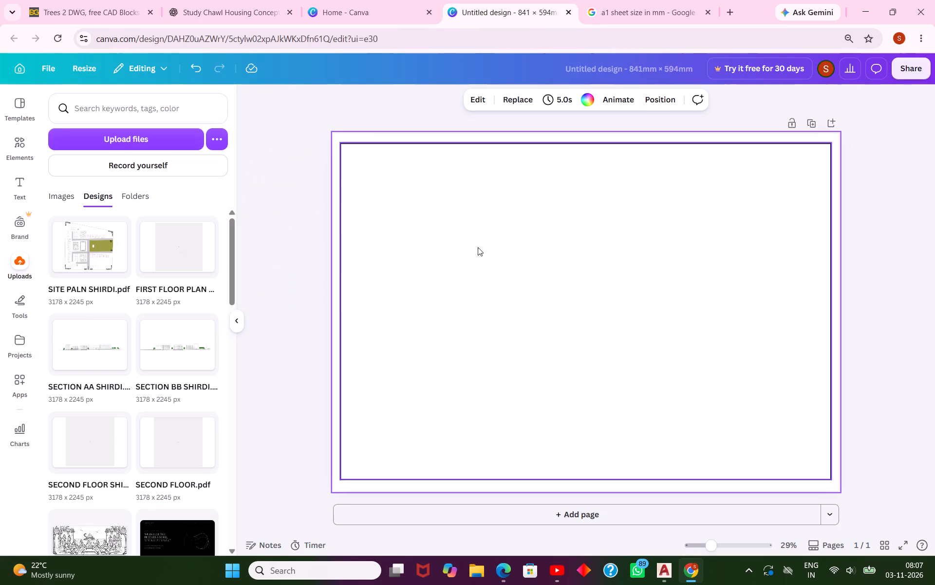
left_click(78, 253)
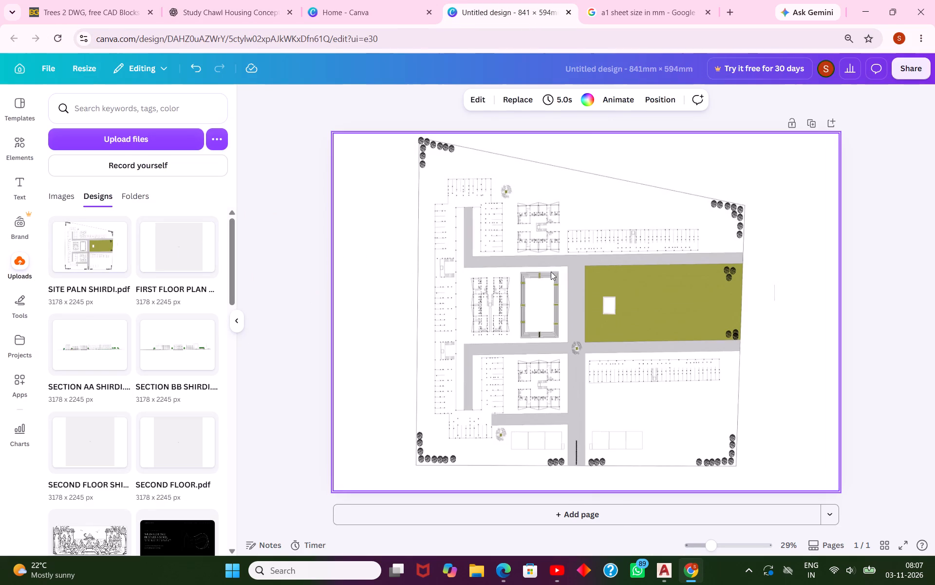
left_click(551, 272)
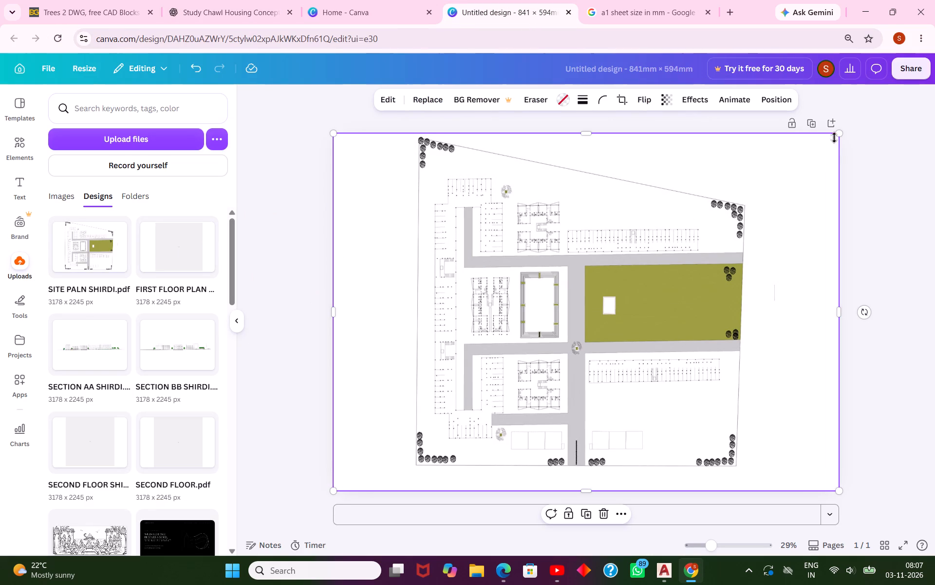
left_click_drag(839, 135, 757, 197)
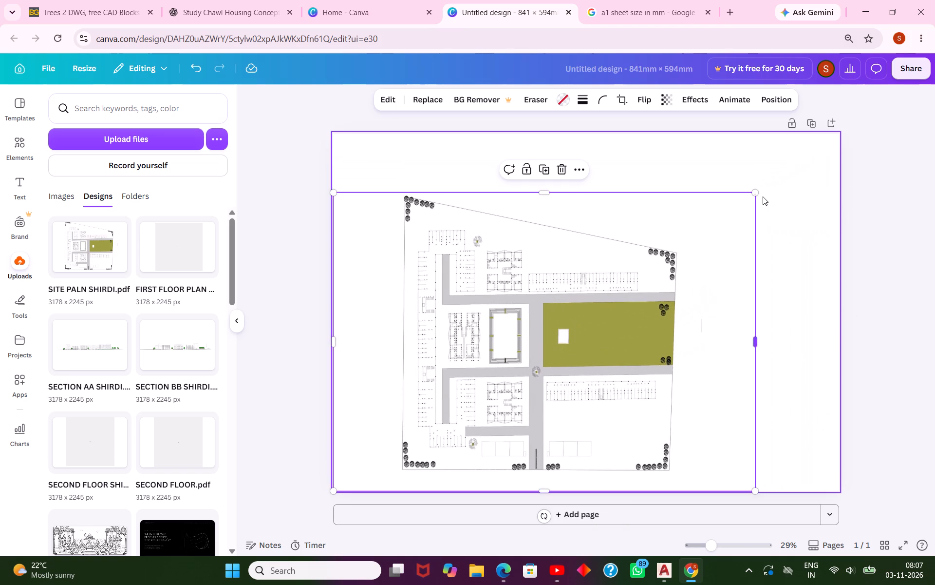
left_click(802, 174)
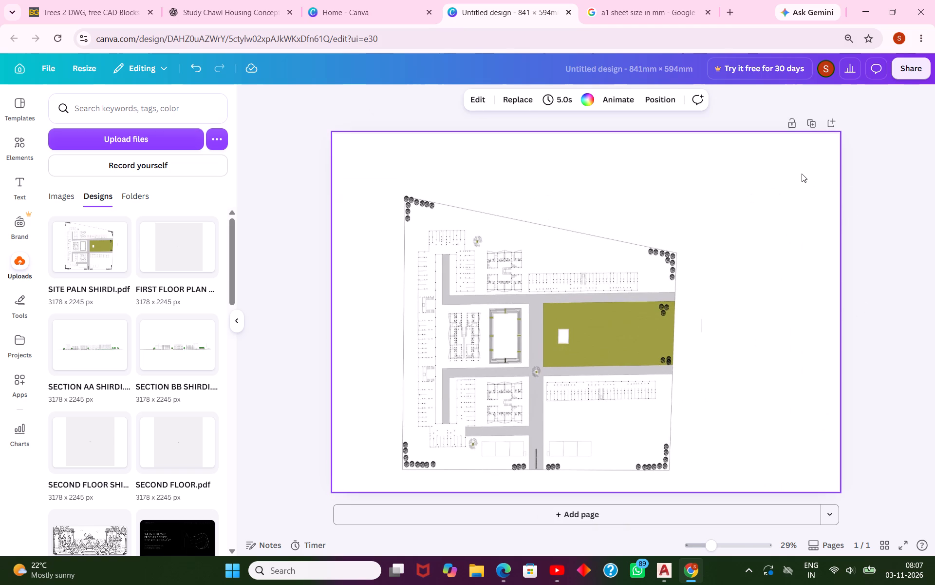
scroll(699, 206, "down", 3)
scroll(699, 206, "up", 2)
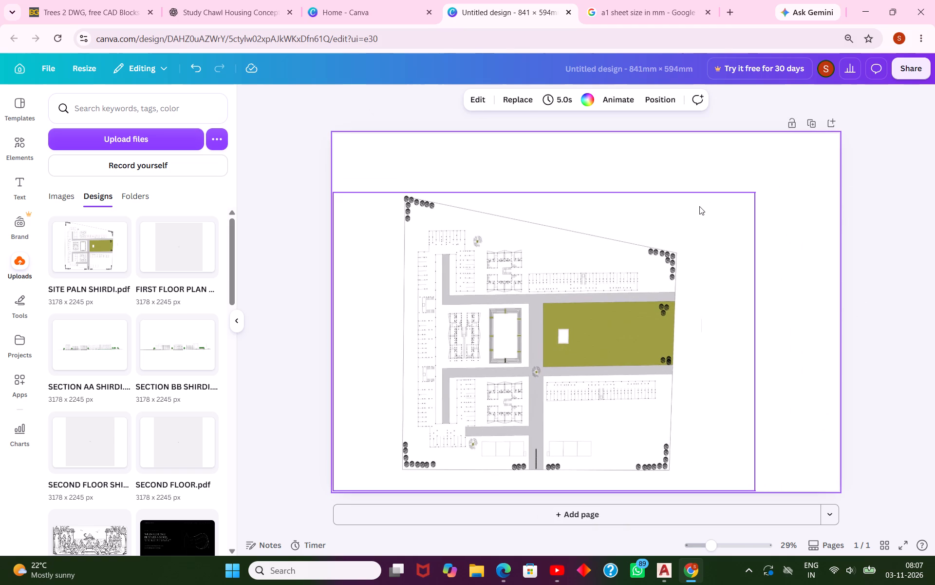
scroll(699, 206, "up", 2)
scroll(699, 206, "down", 2)
left_click(744, 206)
left_click_drag(756, 193, 684, 233)
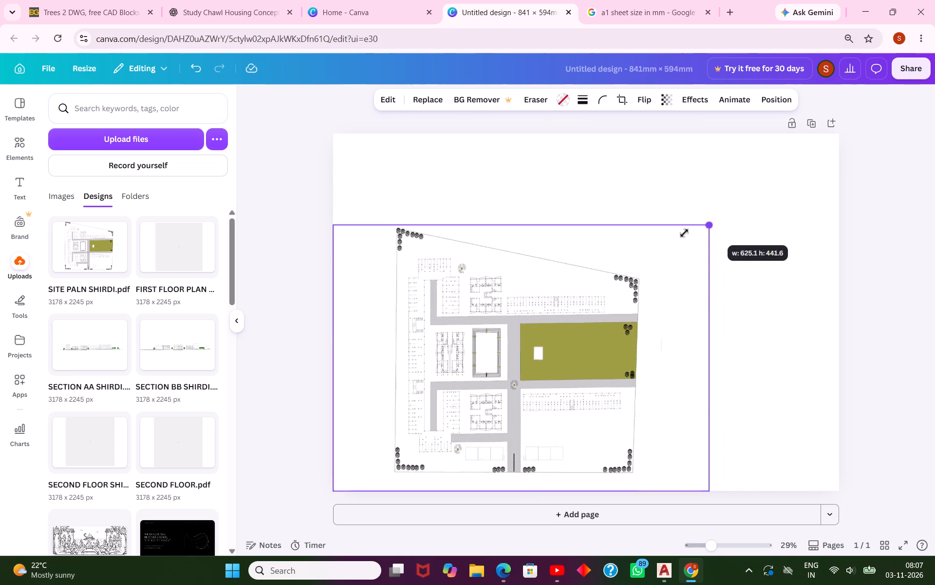
left_click_drag(684, 233, 627, 246)
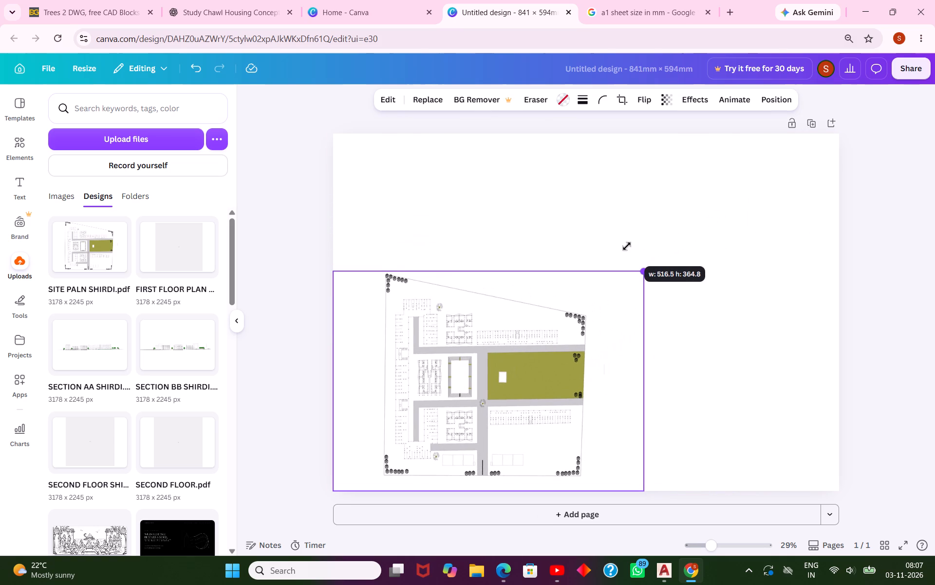
left_click_drag(627, 246, 619, 249)
Move the site plan up into the upper-left part of the page and deselect it.
left_click_drag(512, 360, 561, 259)
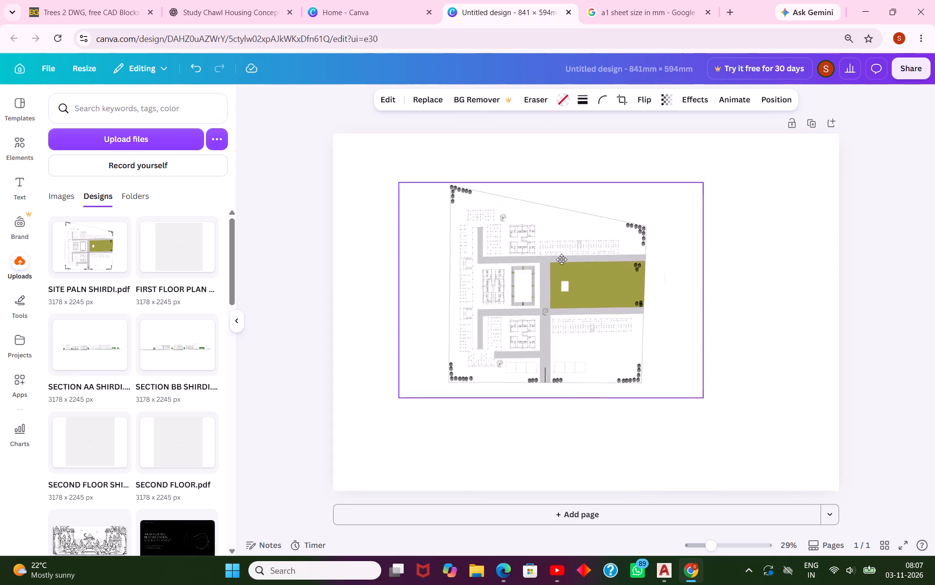
left_click_drag(561, 259, 553, 252)
key("Escape")
left_click(722, 212)
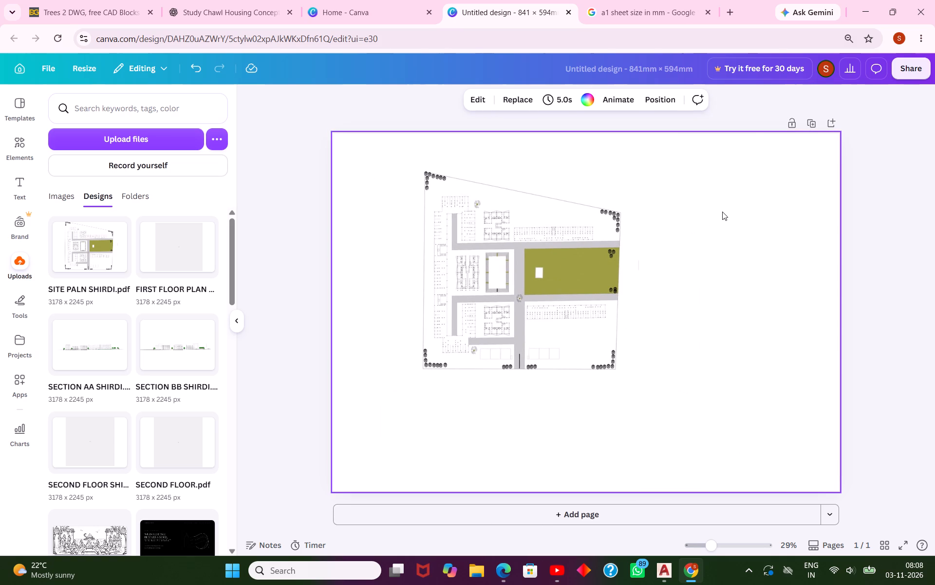
key("Escape")
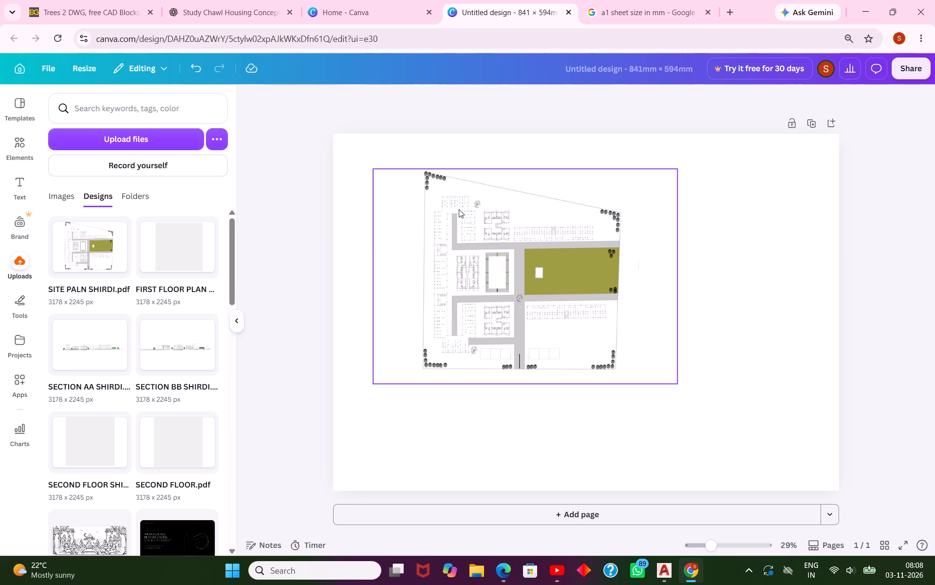
key("Escape")
Add an empty square shape near the page's upper-left corner and stretch it into a page-wide rectangle about 810 × 556 mm.
type("REC")
key("BackSpace")
key("BackSpace")
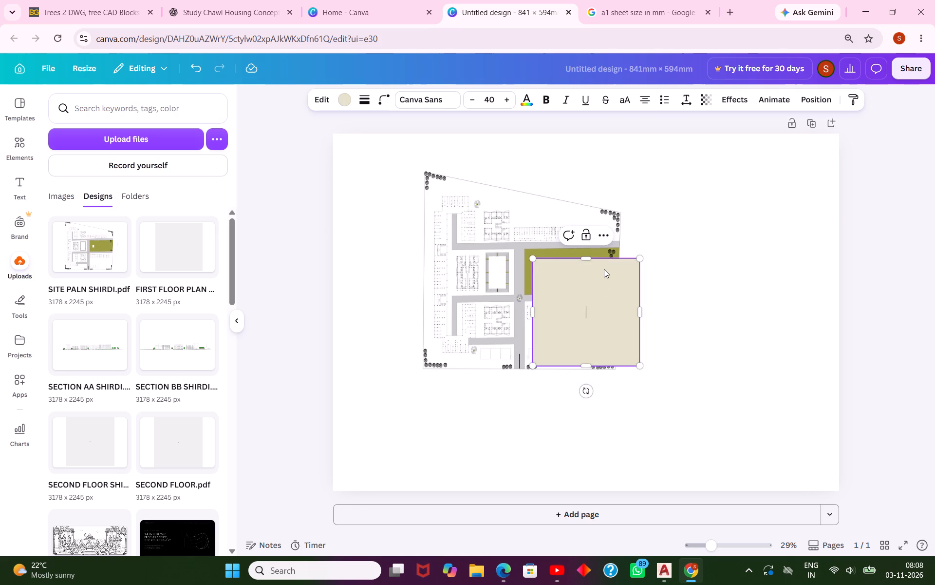
left_click_drag(575, 295, 407, 174)
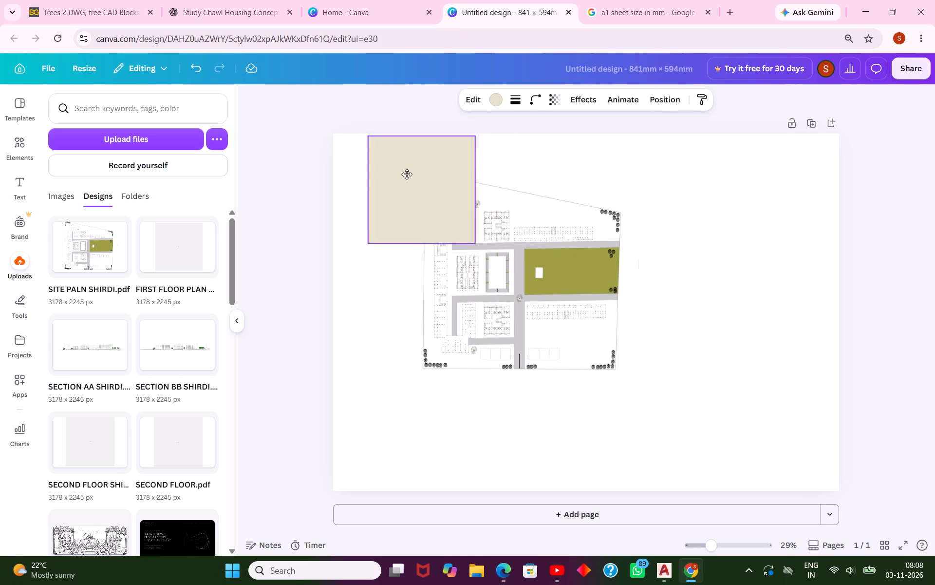
left_click_drag(407, 174, 386, 182)
left_click_drag(452, 252, 673, 431)
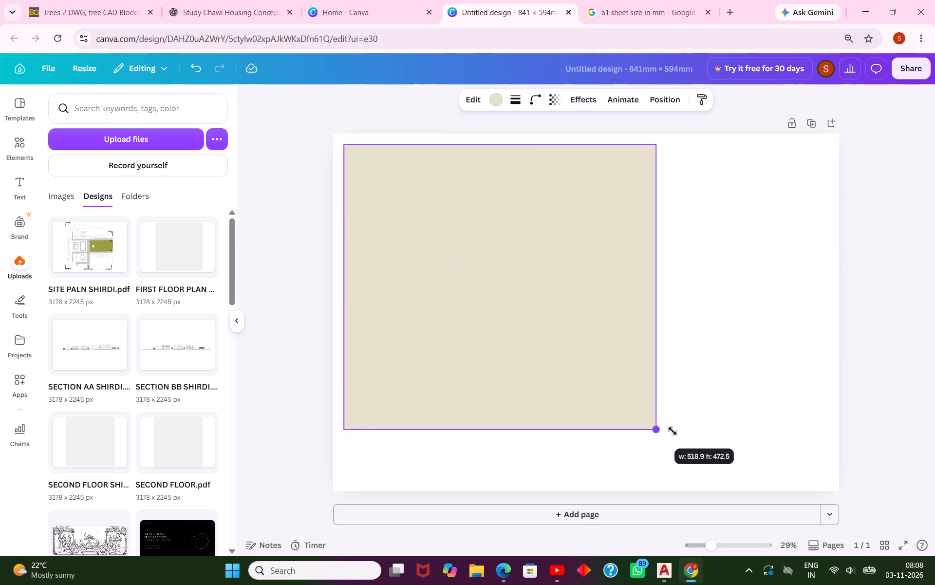
left_click_drag(673, 431, 827, 479)
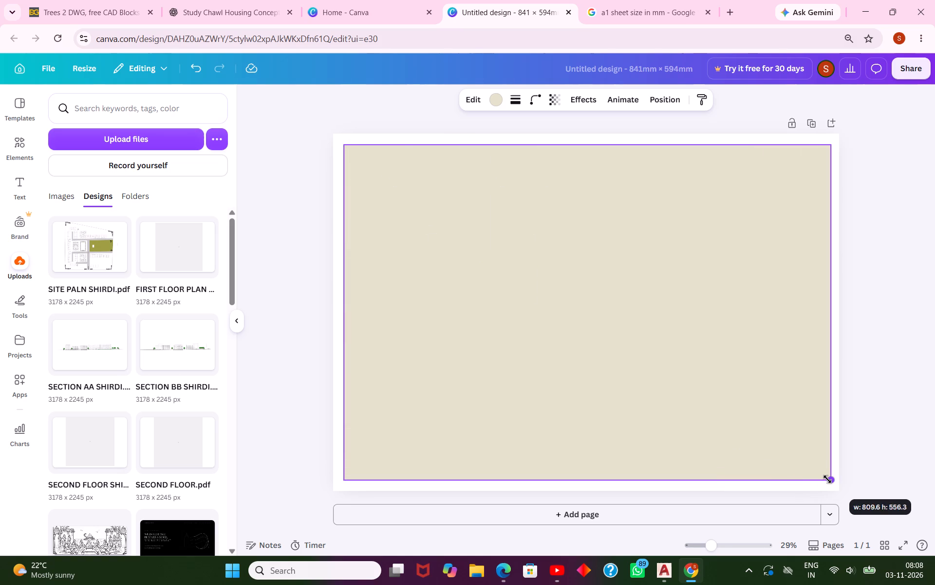
left_click_drag(827, 479, 830, 479)
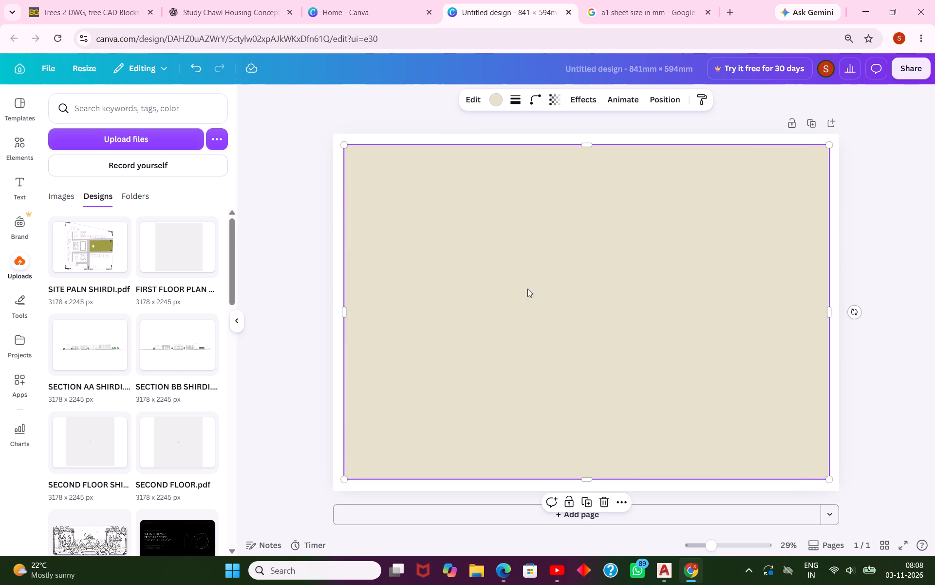
Turn the rectangle into a sheet border with no fill and a solid outline of stroke weight 5.
left_click(495, 96)
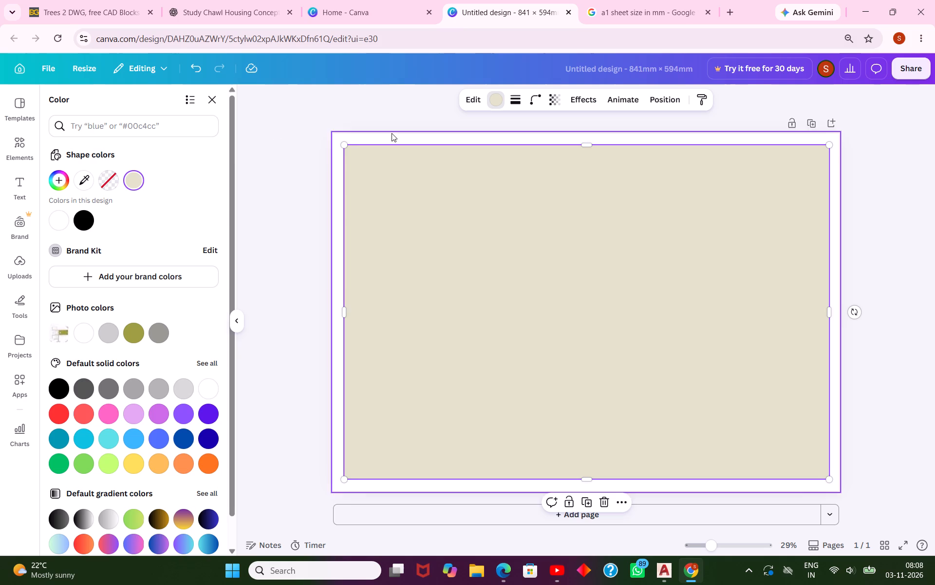
left_click(107, 180)
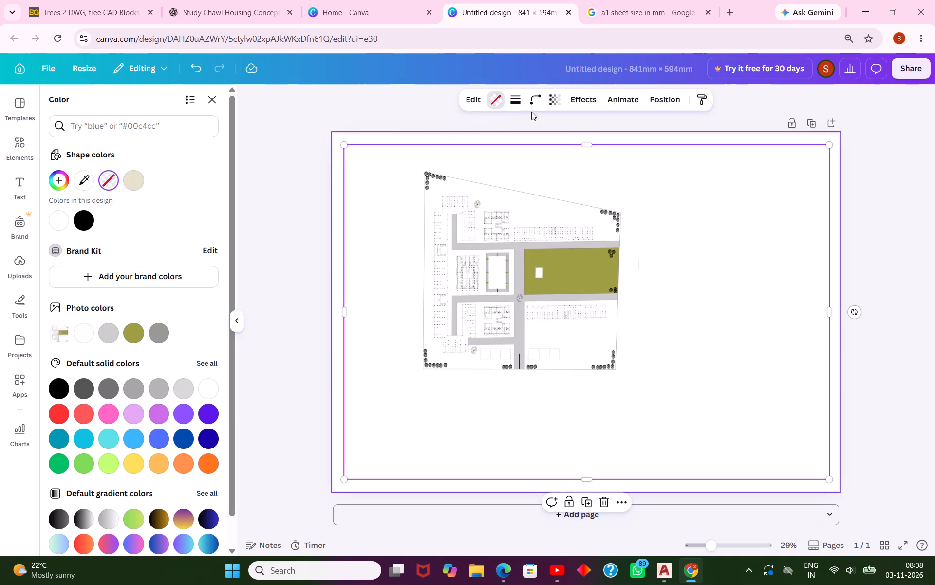
left_click(512, 98)
left_click(446, 176)
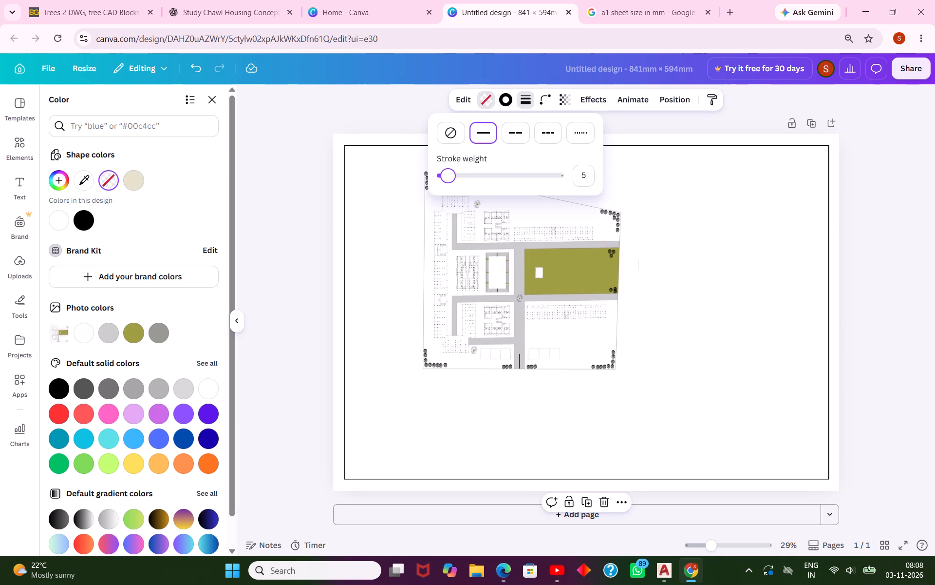
left_click(309, 136)
left_click(304, 136)
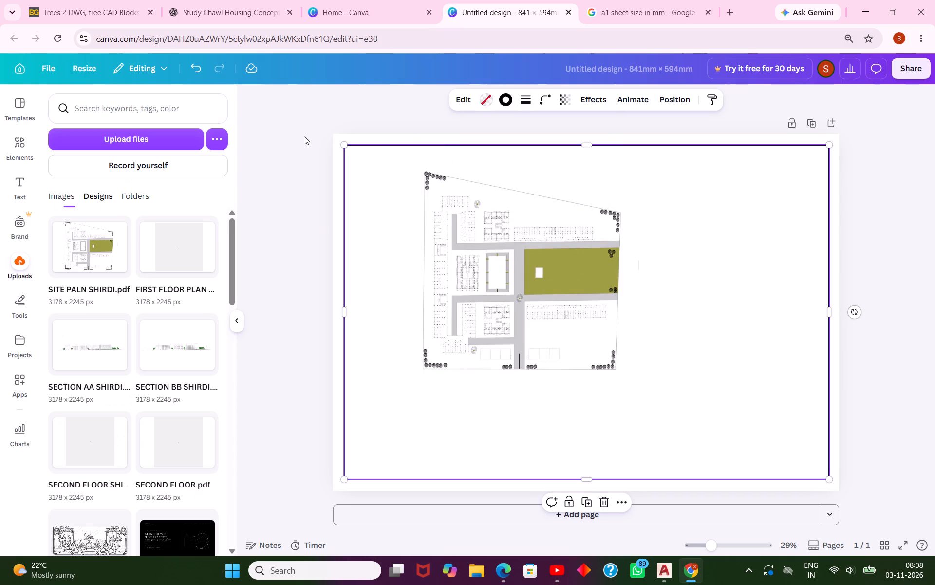
Send the border rectangle to the back, behind the site plan.
left_click(692, 201)
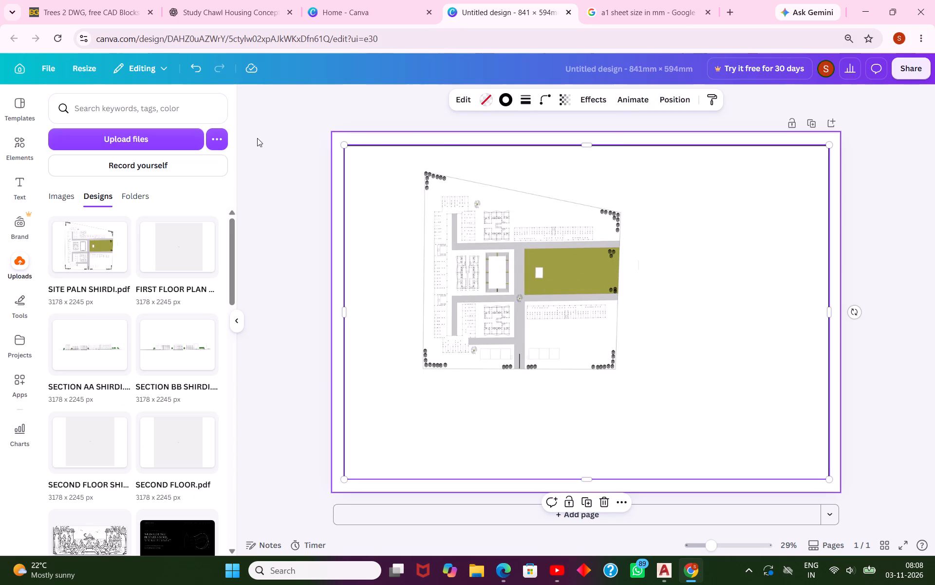
left_click(285, 139)
left_click(505, 252)
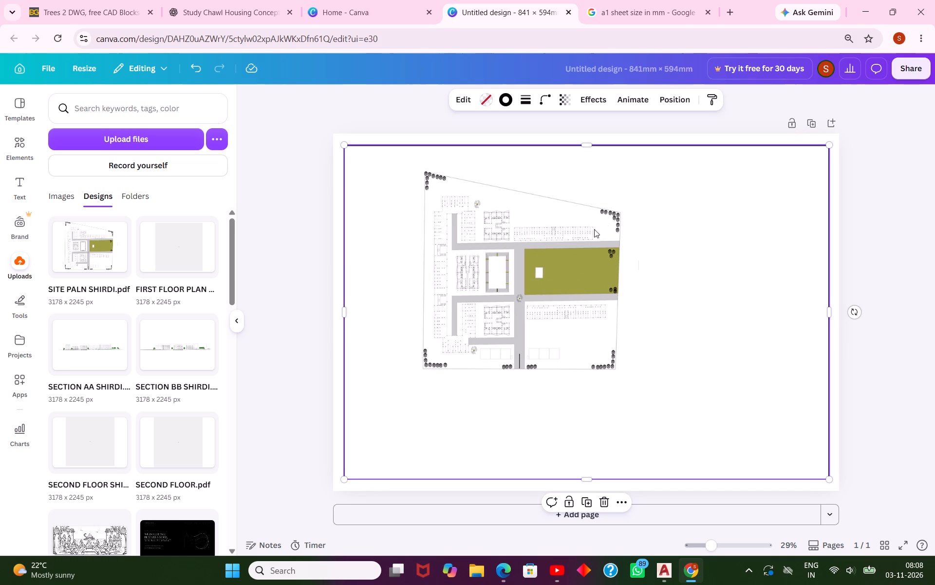
right_click(676, 214)
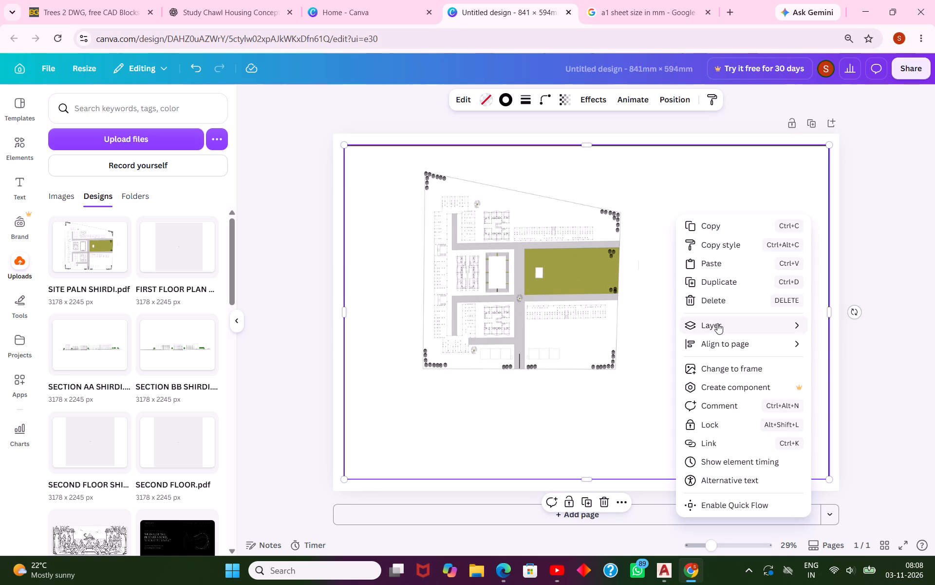
left_click(717, 323)
left_click(599, 380)
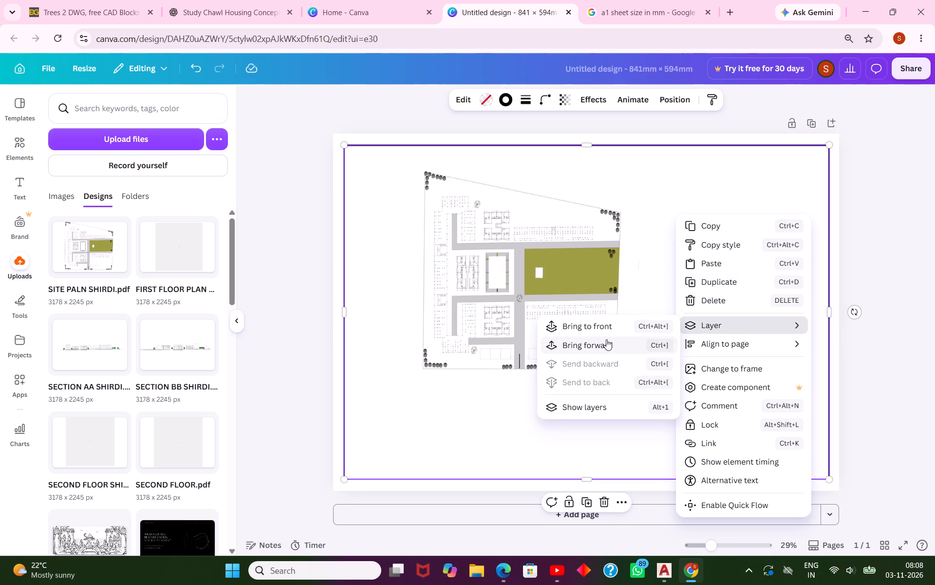
left_click(649, 164)
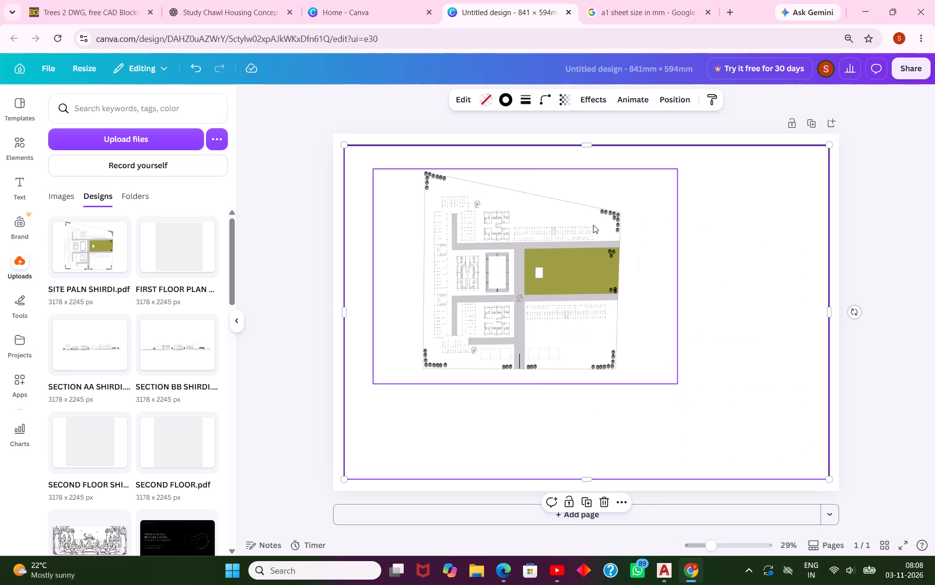
Enlarge the site plan to about 550 × 389 mm and move it against the border's upper-left area.
left_click(593, 225)
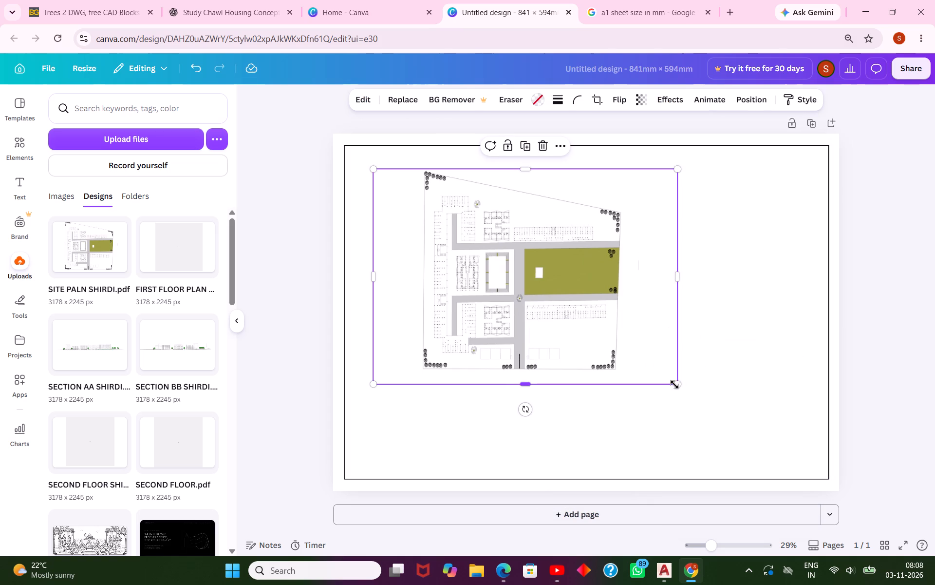
left_click_drag(676, 385, 712, 390)
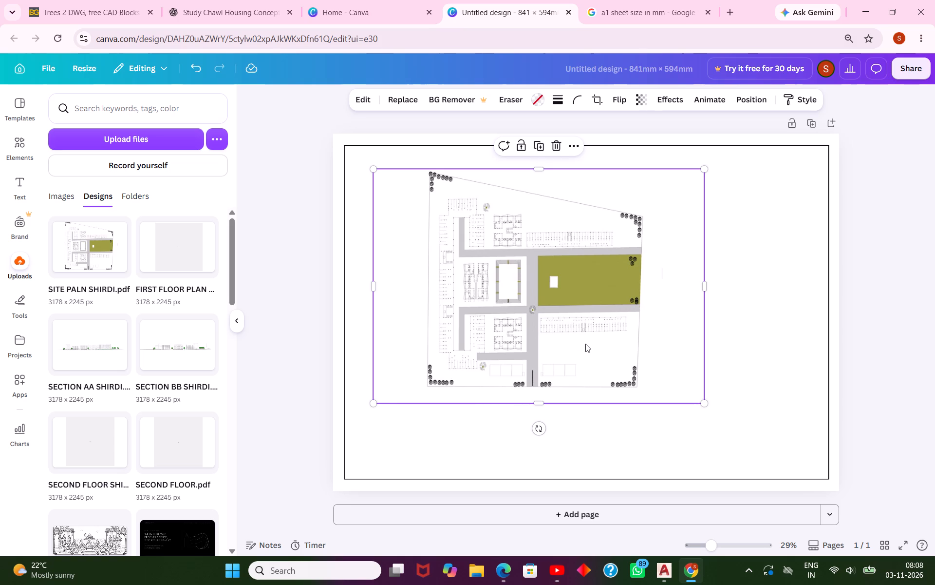
left_click_drag(585, 344, 549, 338)
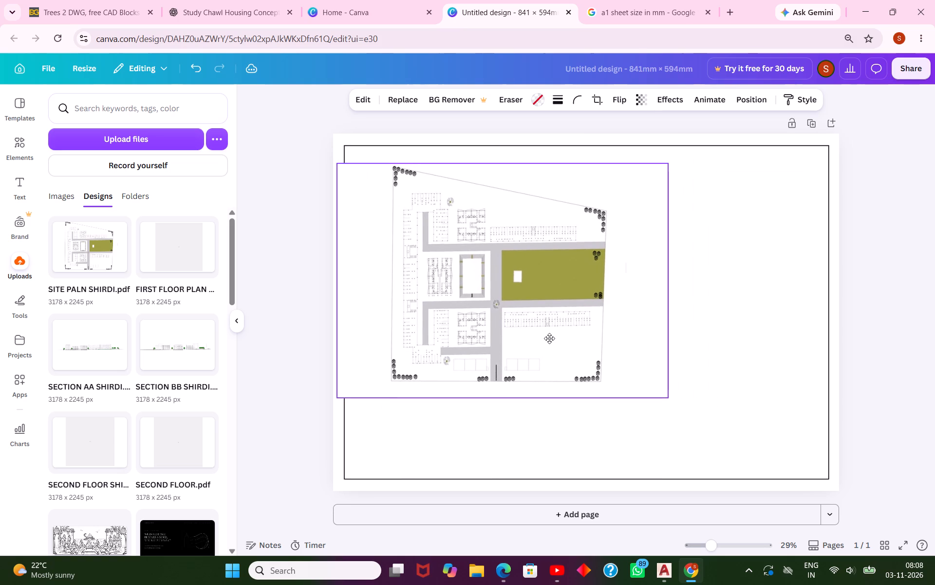
left_click_drag(549, 338, 559, 341)
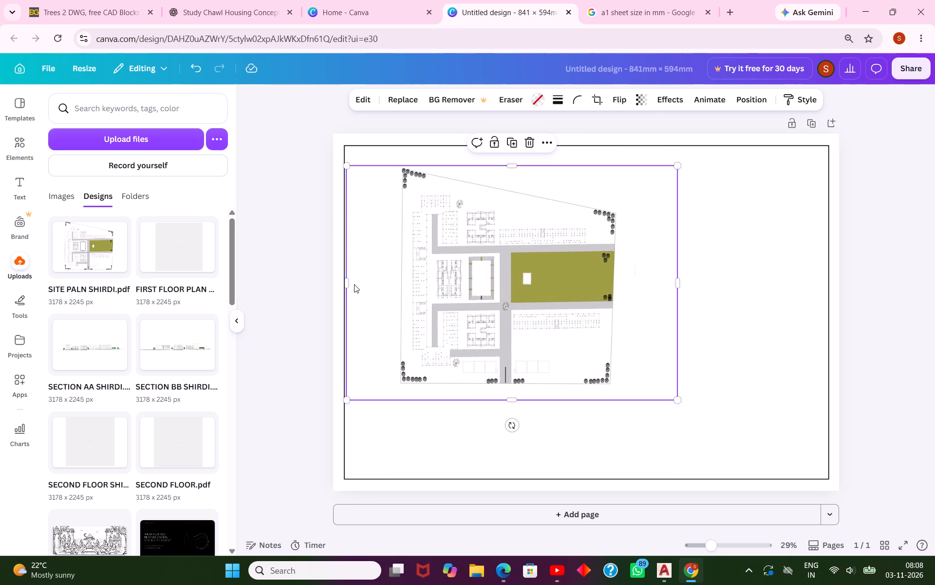
Crop a narrow strip off the empty left margin of the site plan image.
left_click_drag(347, 285, 406, 292)
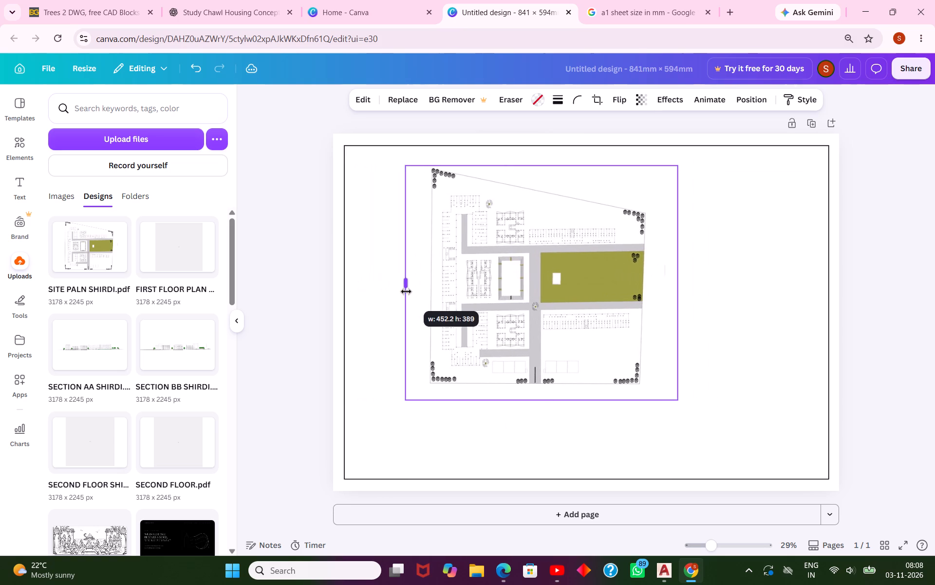
left_click_drag(406, 292, 322, 291)
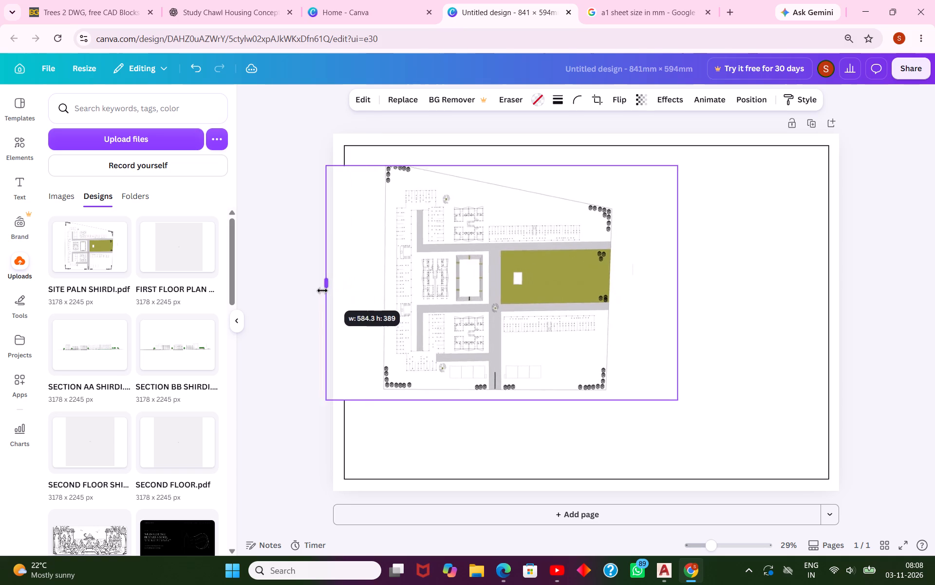
left_click_drag(322, 291, 358, 292)
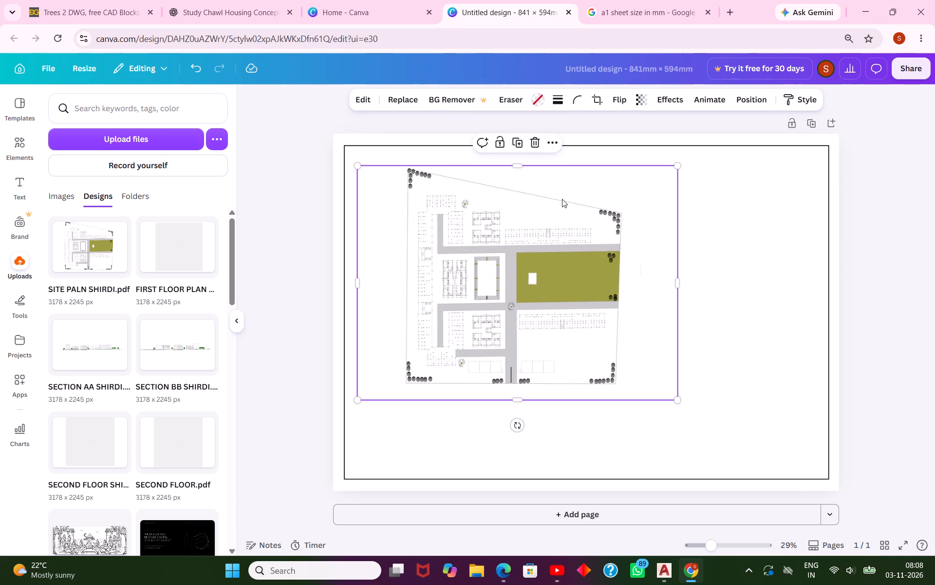
Examine how the site plan sits inside the sheet border and how much space remains around it.
left_click(712, 208)
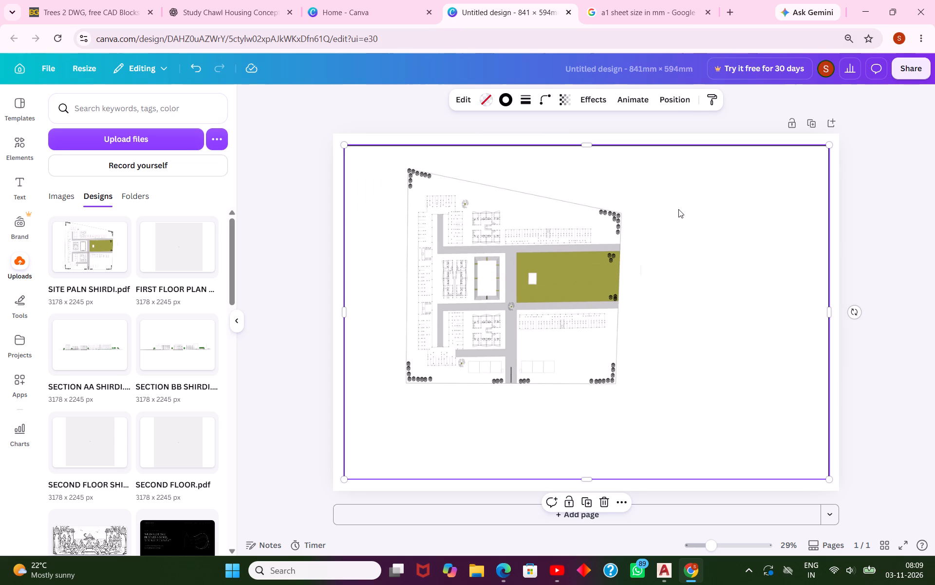
scroll(442, 300, "up", 2)
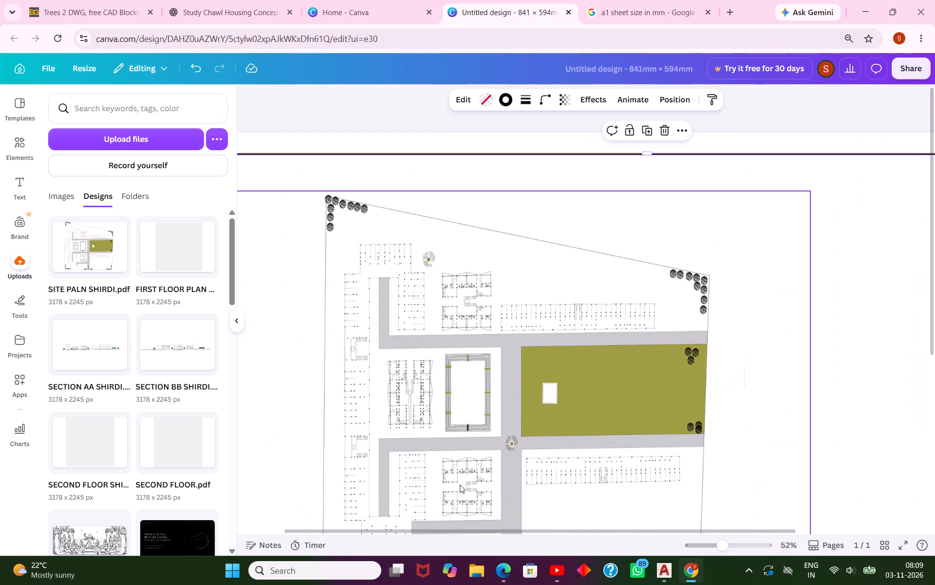
scroll(460, 485, "down", 1)
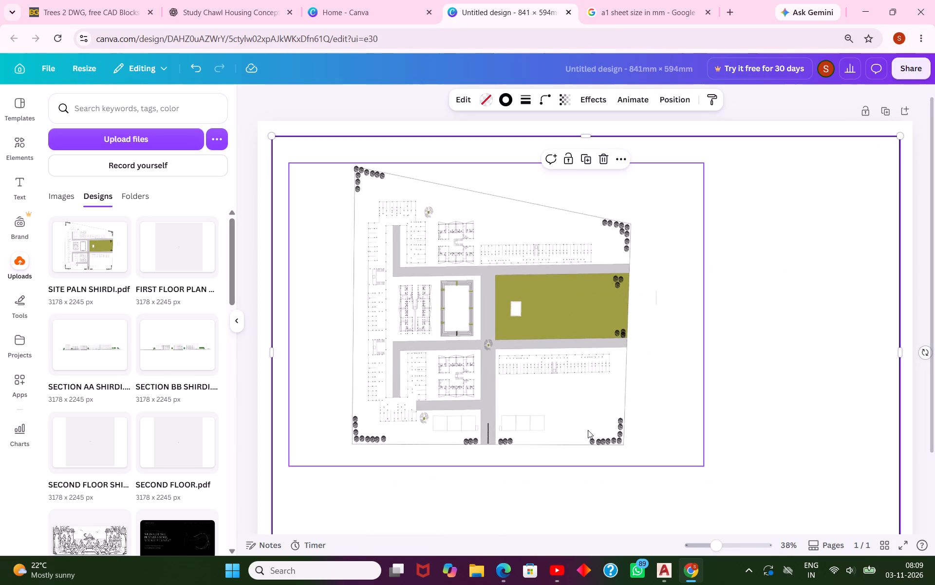
scroll(588, 430, "down", 1)
scroll(588, 430, "up", 1)
scroll(588, 430, "down", 1)
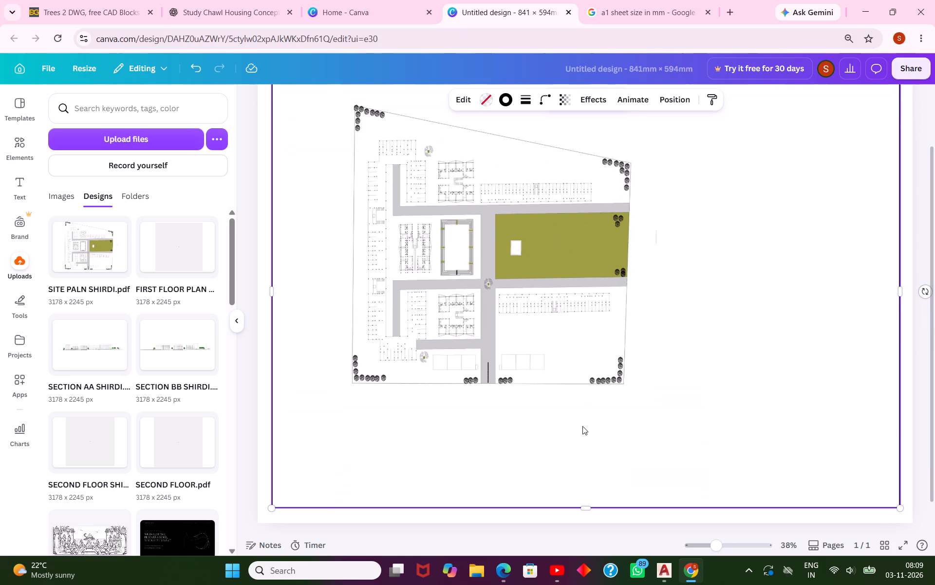
key("Escape")
scroll(538, 204, "down", 3)
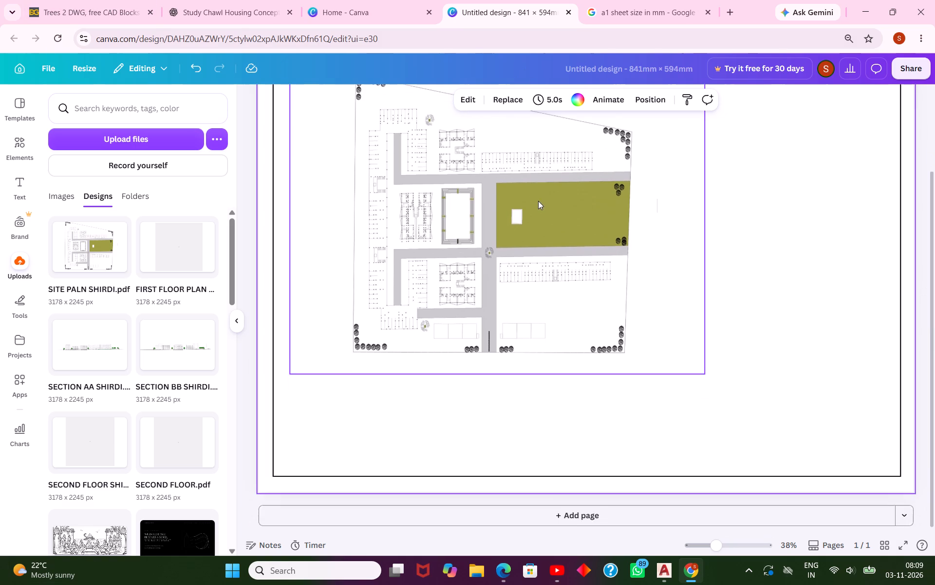
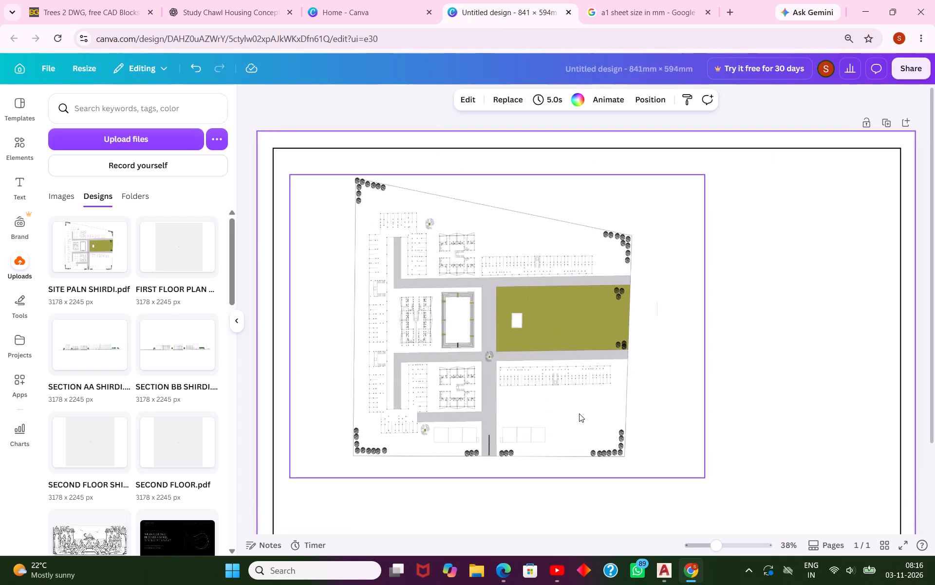
scroll(579, 413, "down", 2)
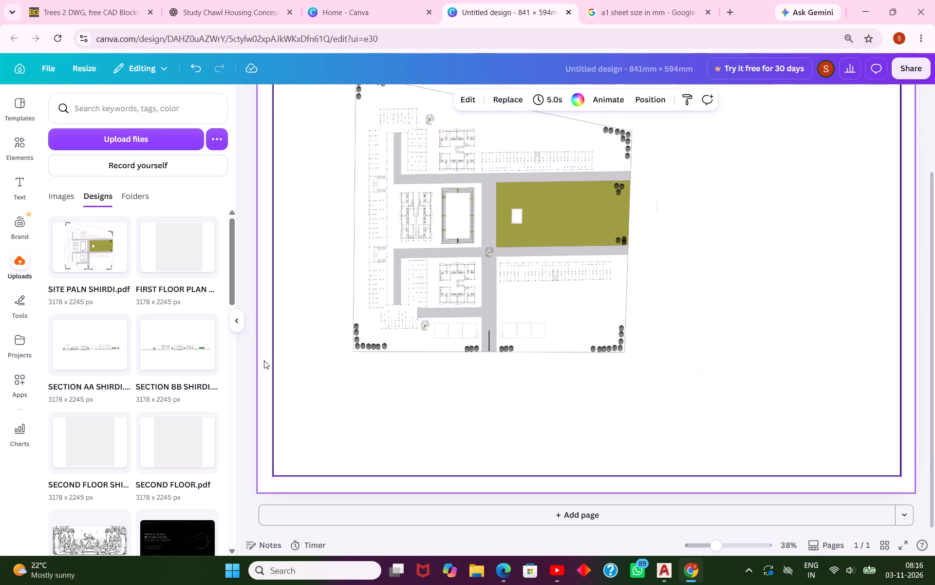
left_click(178, 358)
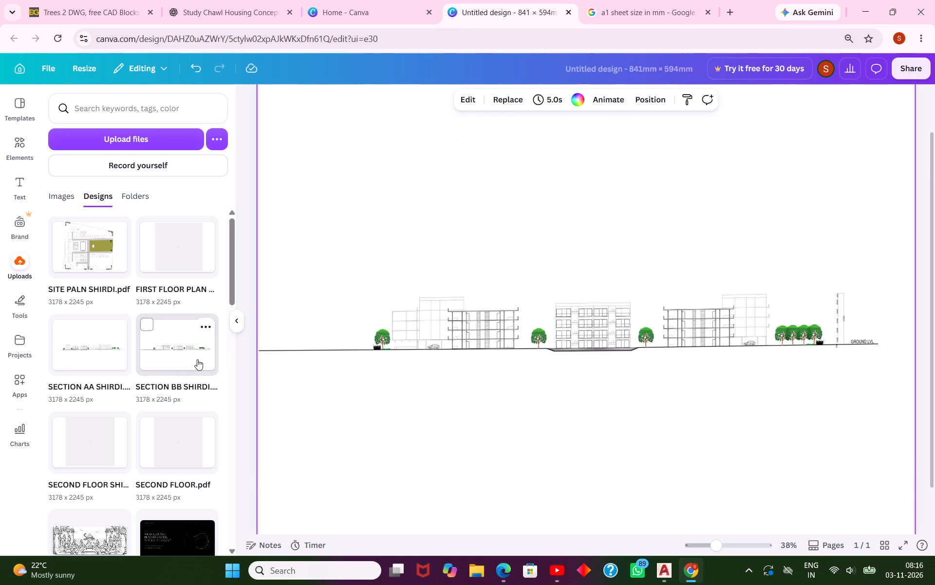
Shrink the placed section drawing to a little over half the page width.
scroll(223, 378, "down", 3)
scroll(537, 419, "up", 7)
scroll(535, 393, "down", 4)
left_click(429, 413)
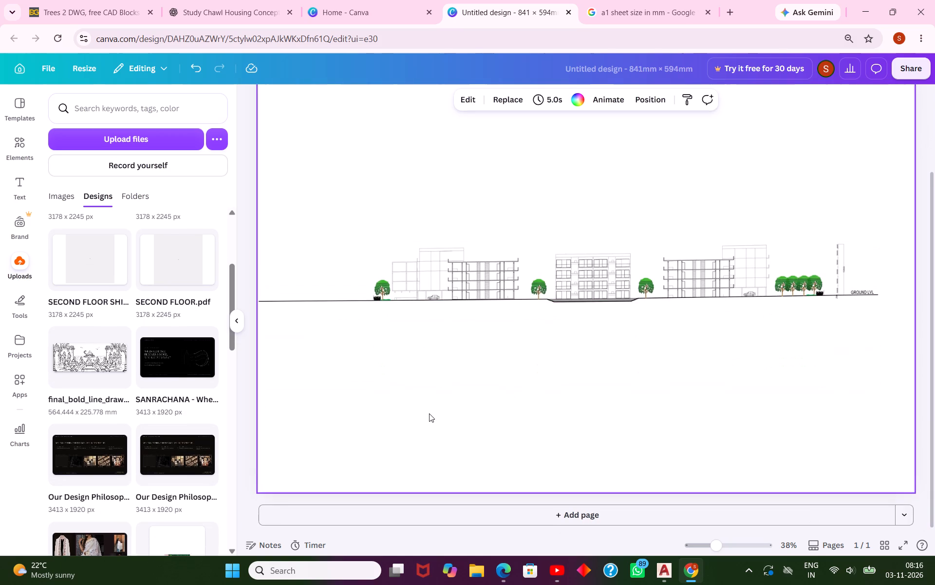
left_click(443, 289)
left_click_drag(260, 244, 502, 359)
Add a second page and place the uploaded SITE PALN SHIRDI.pdf drawing on it.
scroll(502, 360, "down", 2)
scroll(546, 356, "down", 1)
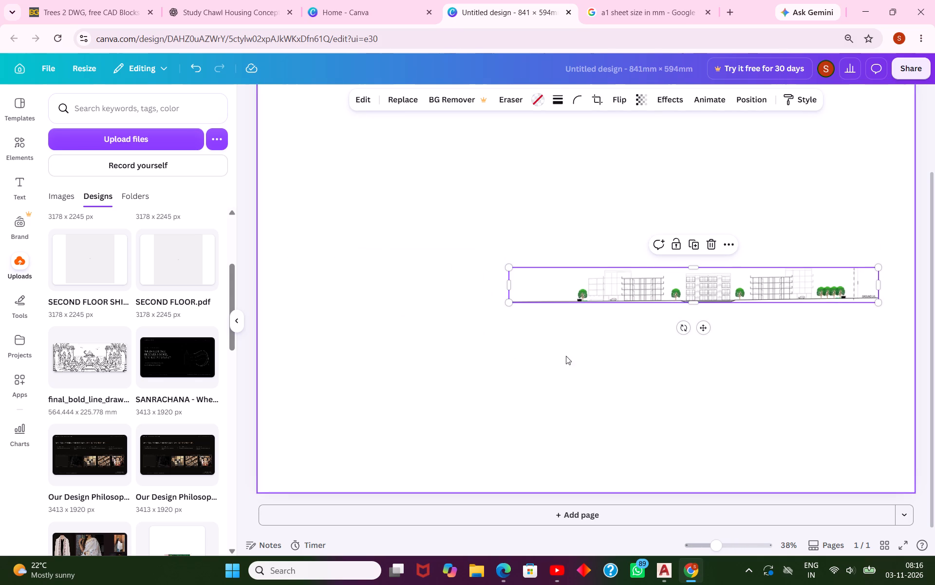
scroll(566, 356, "down", 1)
middle_click_drag(474, 356, 454, 413)
scroll(486, 391, "up", 2)
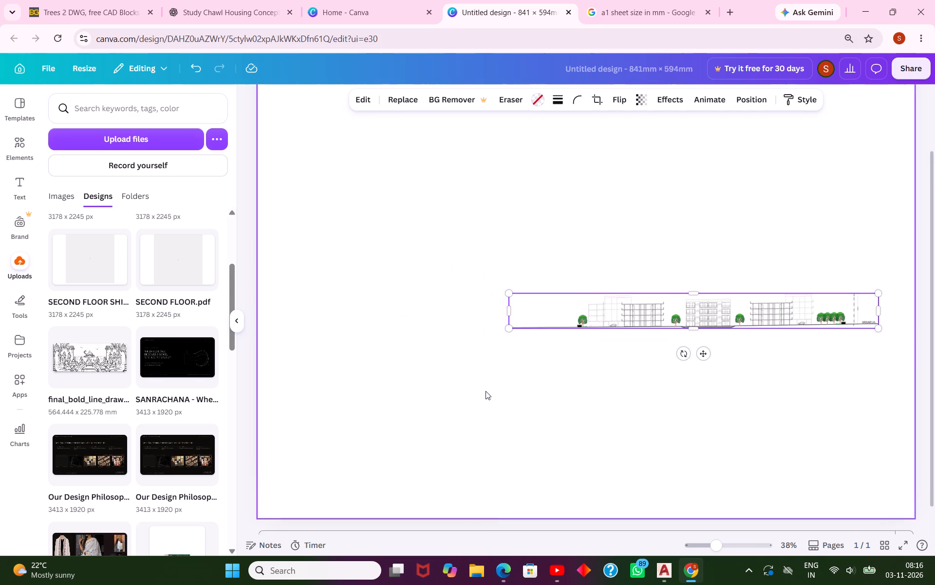
scroll(486, 391, "up", 6)
scroll(487, 390, "down", 7)
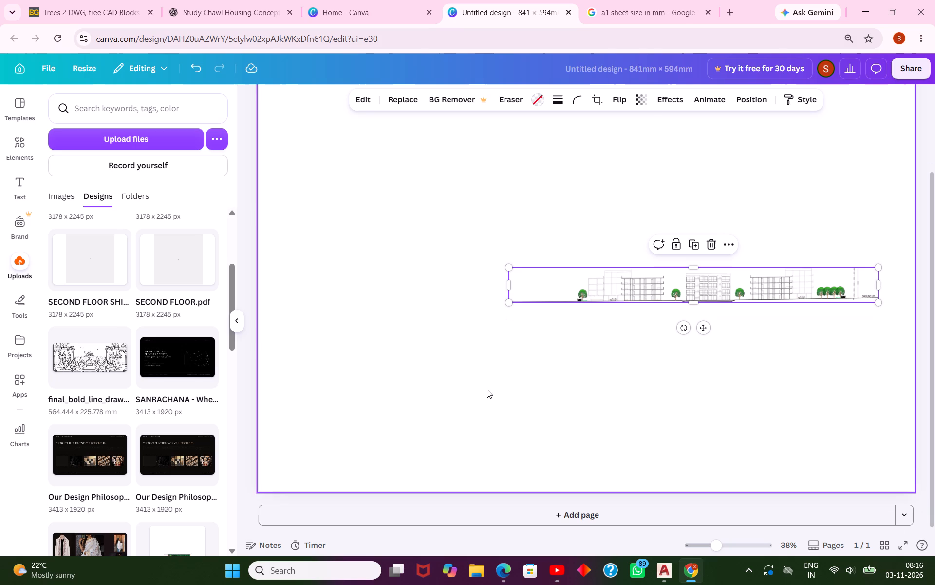
scroll(543, 433, "down", 1)
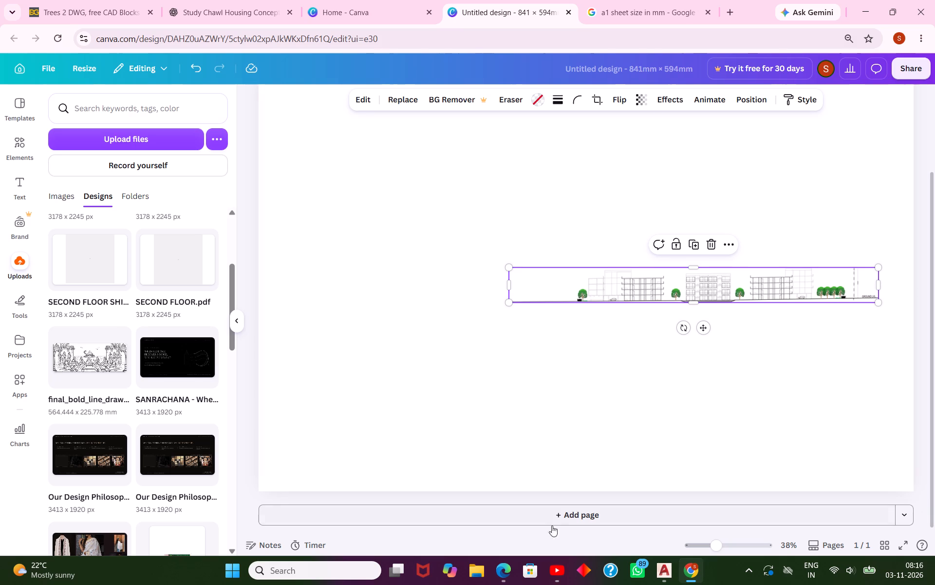
left_click(551, 520)
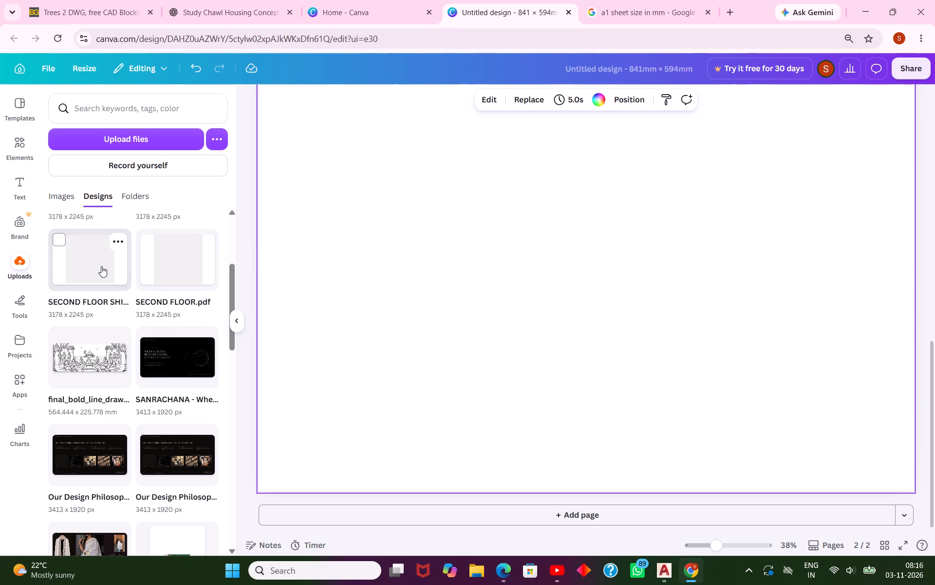
scroll(130, 326, "up", 3)
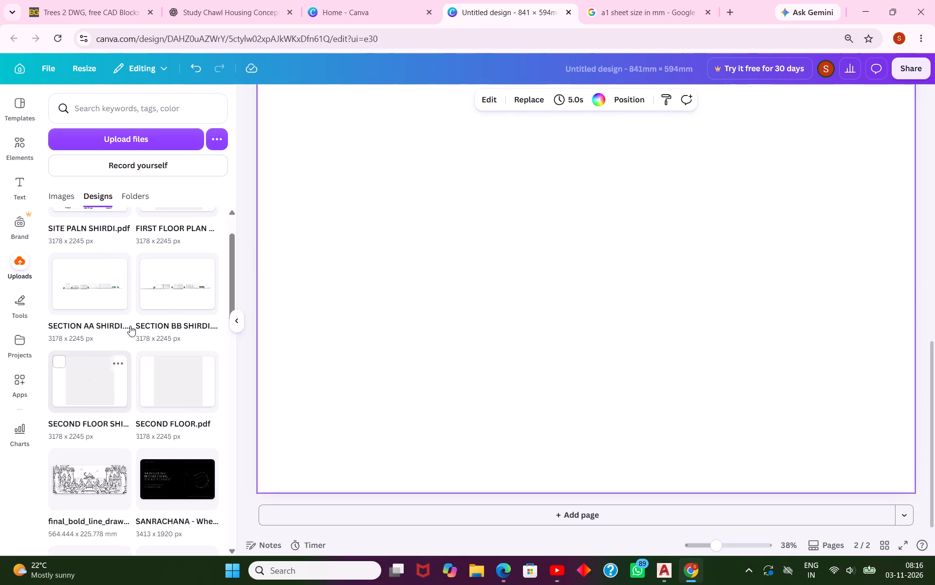
scroll(130, 326, "up", 3)
left_click(90, 256)
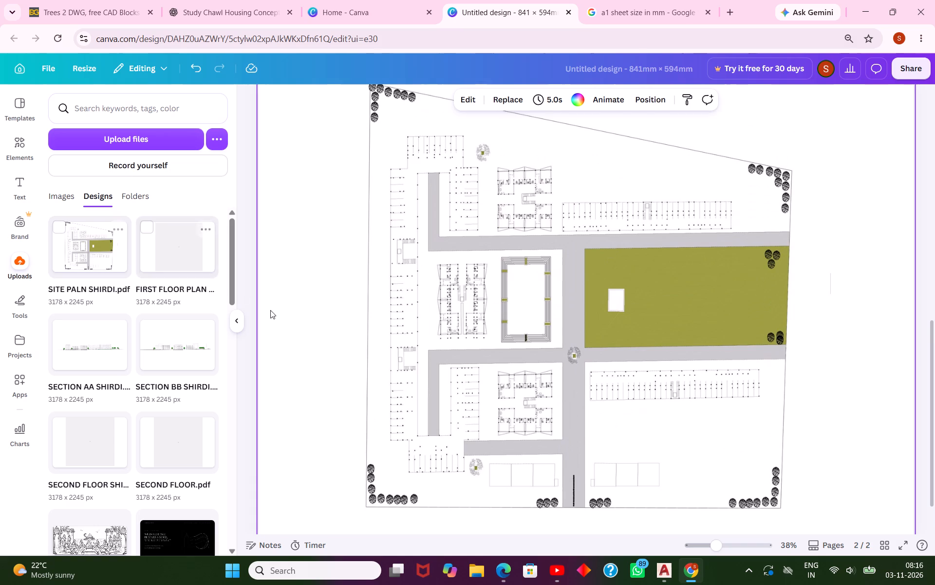
Shrink the site plan to about two-thirds of the page width and position it along page 2's left side.
left_click(560, 378)
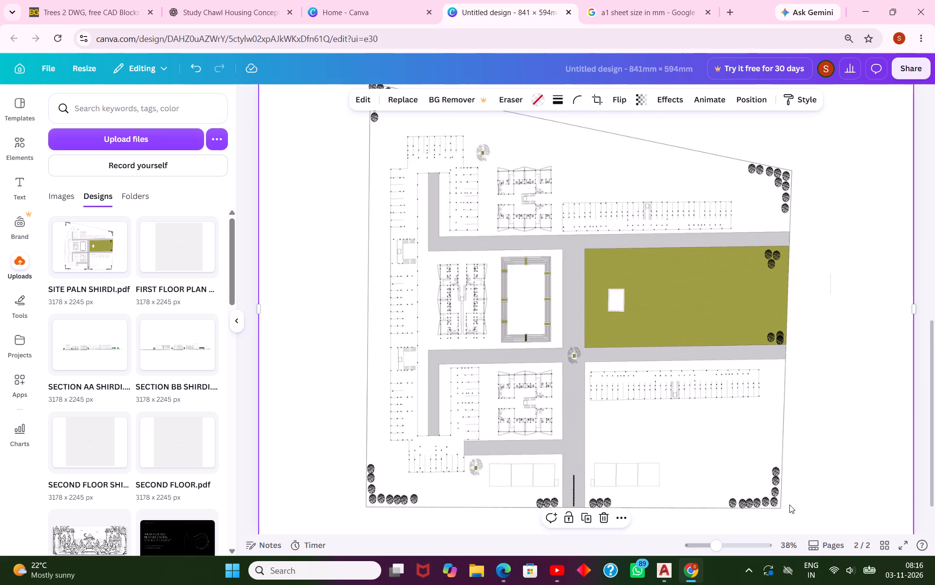
left_click(700, 459)
scroll(626, 441, "down", 2)
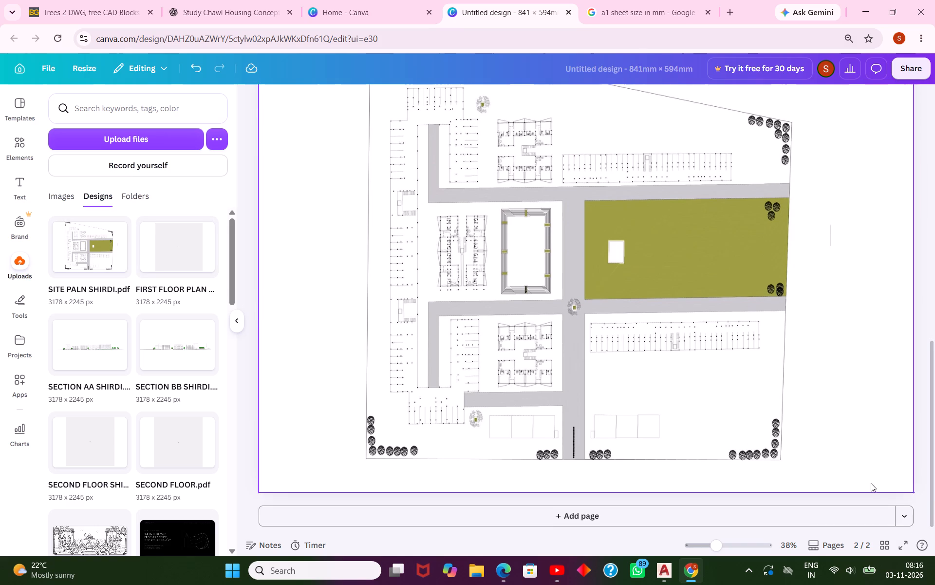
left_click(688, 416)
left_click_drag(915, 493, 653, 414)
scroll(709, 437, "down", 3)
scroll(651, 413, "up", 2)
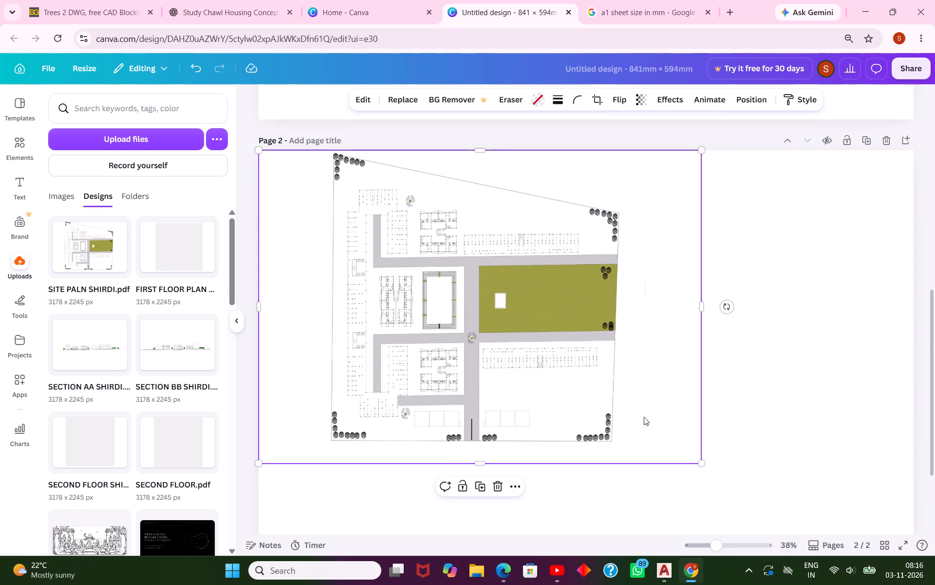
left_click_drag(647, 392, 662, 405)
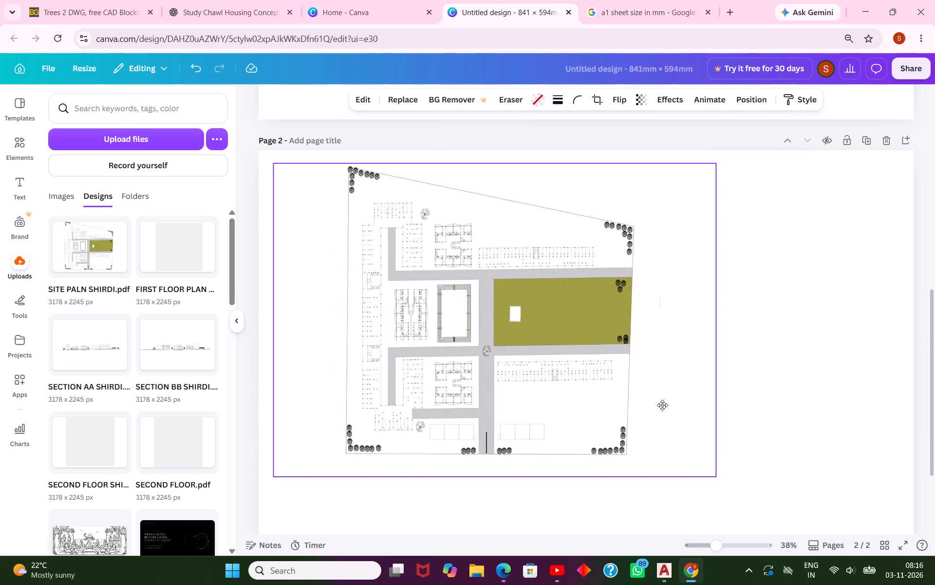
left_click_drag(662, 405, 601, 422)
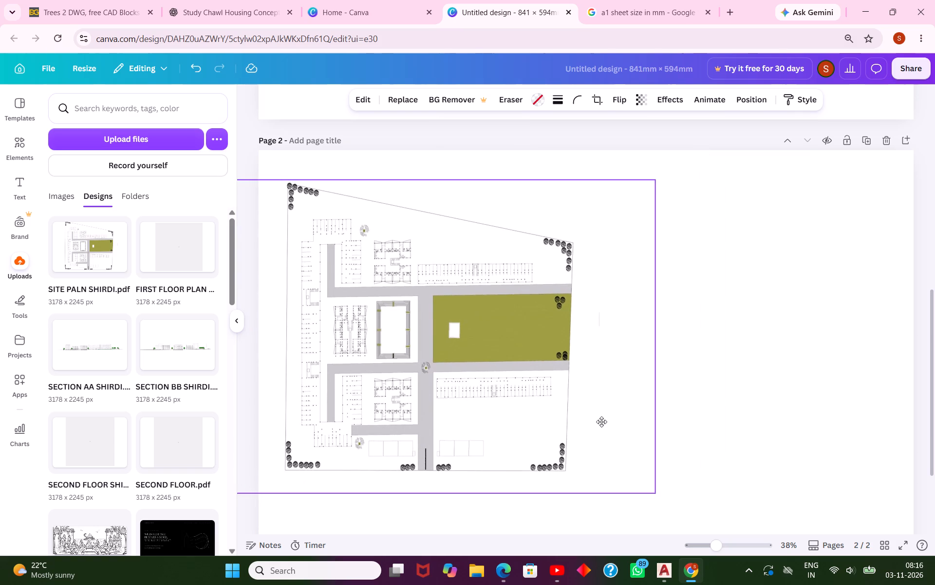
left_click_drag(601, 422, 606, 423)
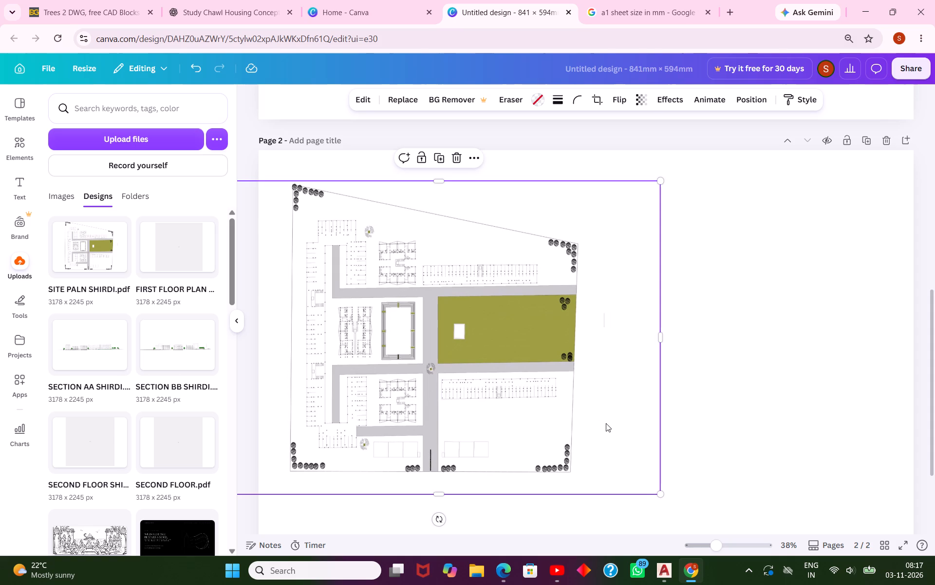
Move the section drawing from page 1 onto page 2.
scroll(654, 451, "up", 3)
scroll(571, 304, "up", 5)
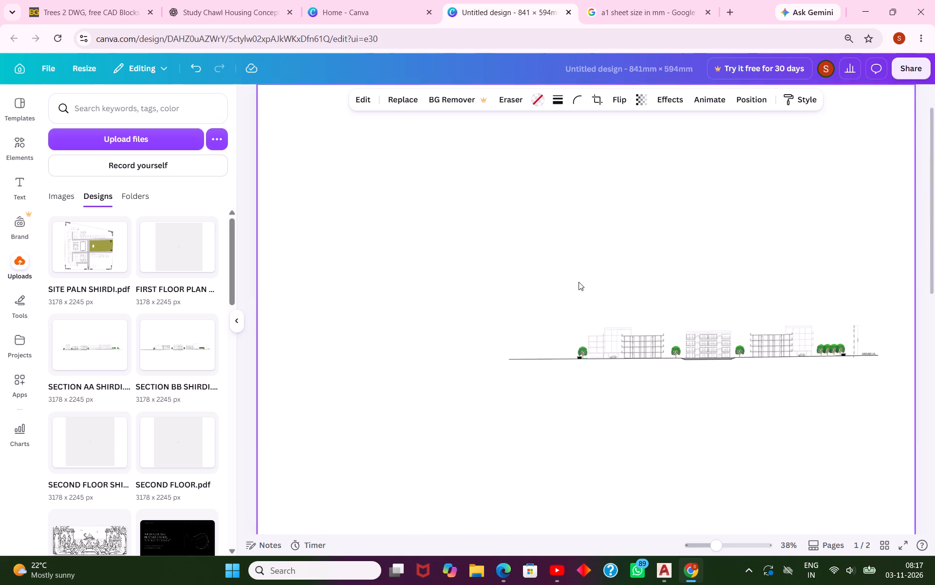
scroll(674, 307, "down", 2)
left_click(785, 273)
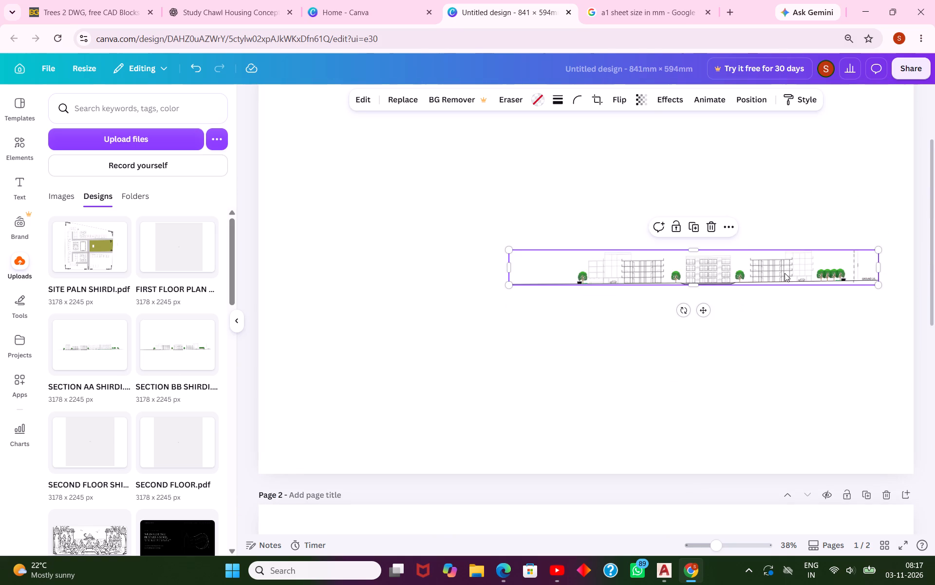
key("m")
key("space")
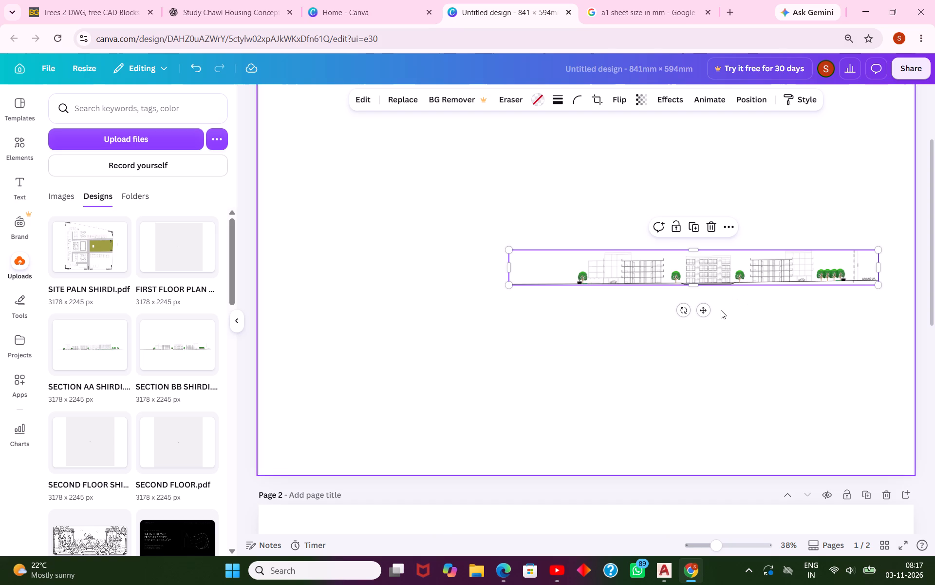
left_click_drag(704, 310, 703, 313)
scroll(703, 310, "down", 8)
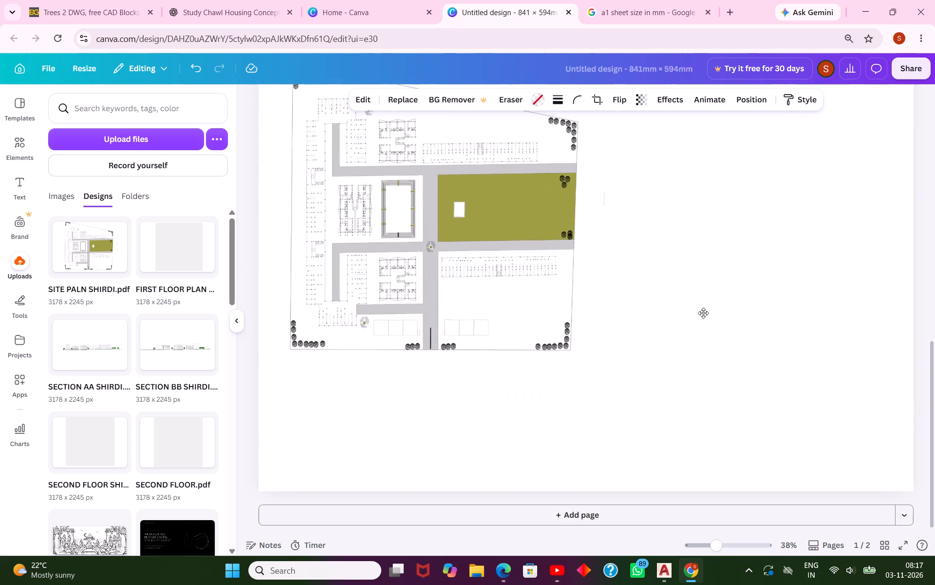
left_click_drag(703, 313, 681, 389)
left_click(681, 389)
Position the section drawing below the site plan, near the bottom left edge of page 2.
scroll(680, 375, "up", 4)
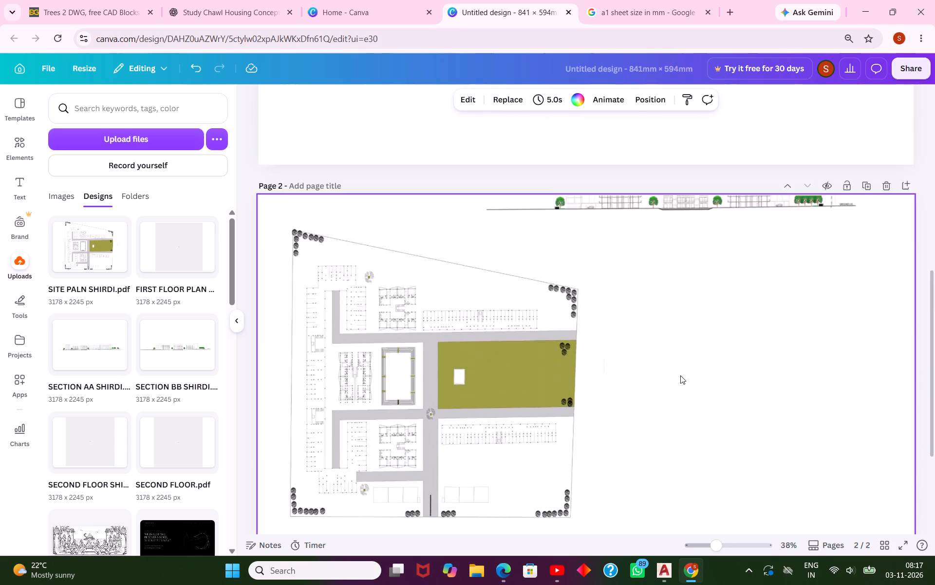
scroll(680, 375, "up", 3)
scroll(675, 345, "down", 3)
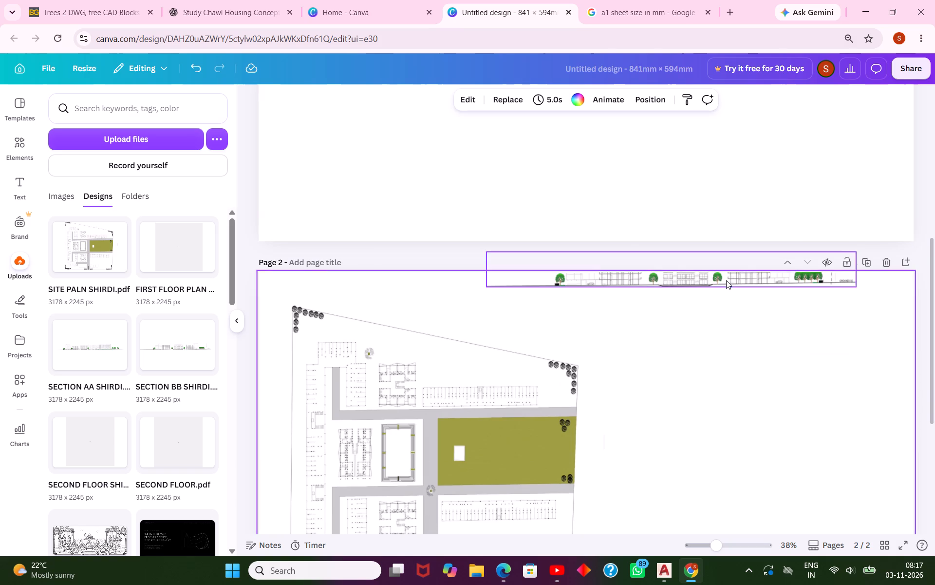
left_click(726, 280)
left_click_drag(684, 312, 702, 406)
scroll(658, 303, "down", 3)
left_click_drag(700, 226, 580, 540)
scroll(617, 362, "down", 1)
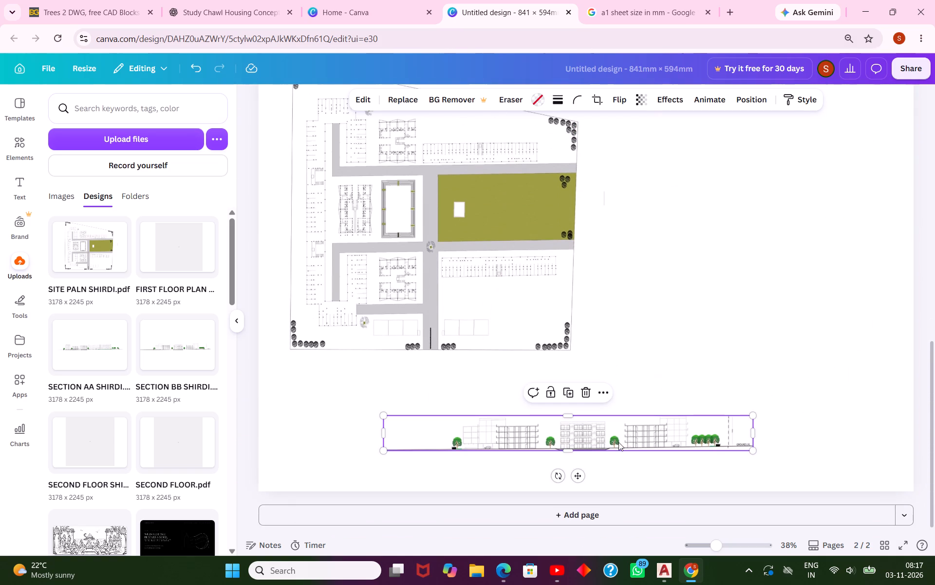
left_click_drag(580, 478, 484, 505)
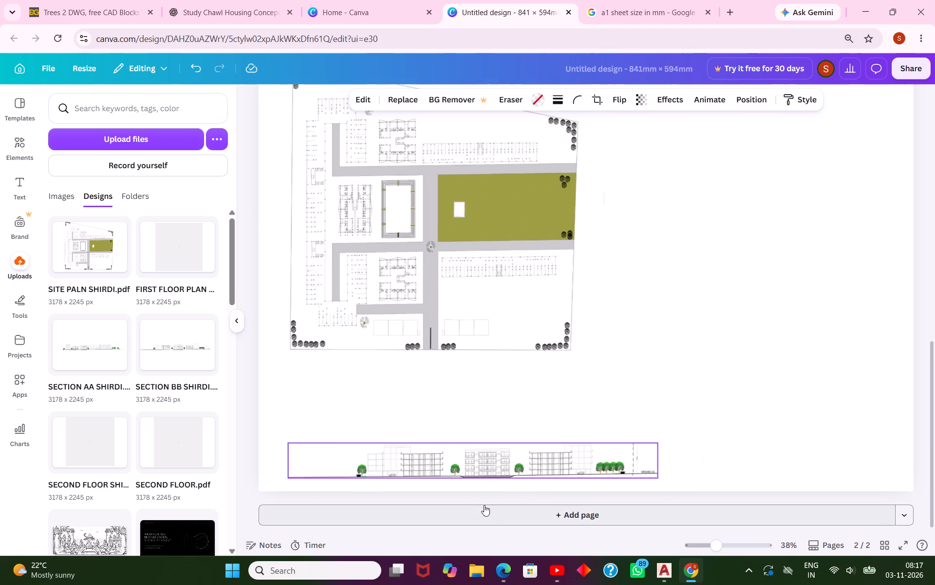
left_click_drag(484, 505, 469, 498)
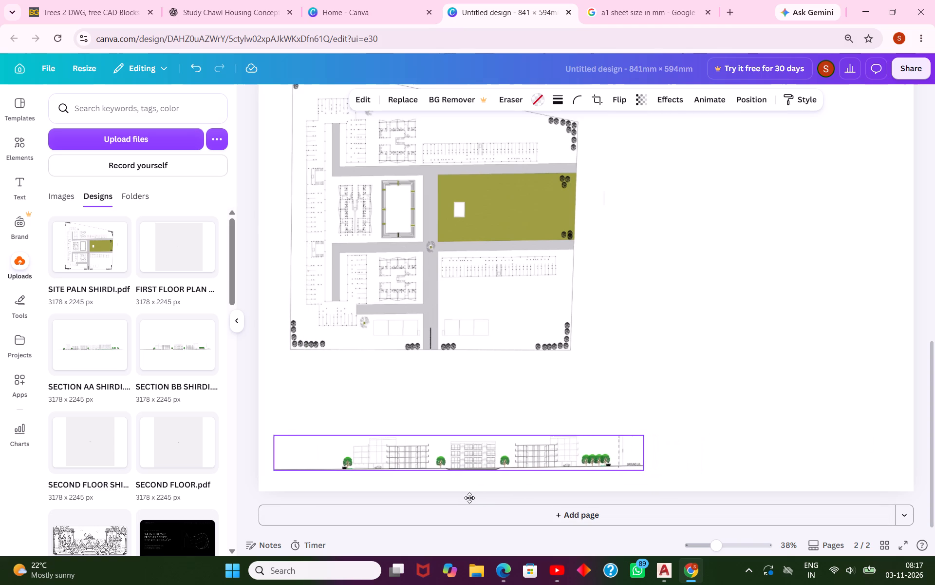
left_click_drag(469, 498, 469, 505)
Enlarge the section below the site plan and shift it left so its blank end runs off the page.
left_click_drag(643, 446, 782, 408)
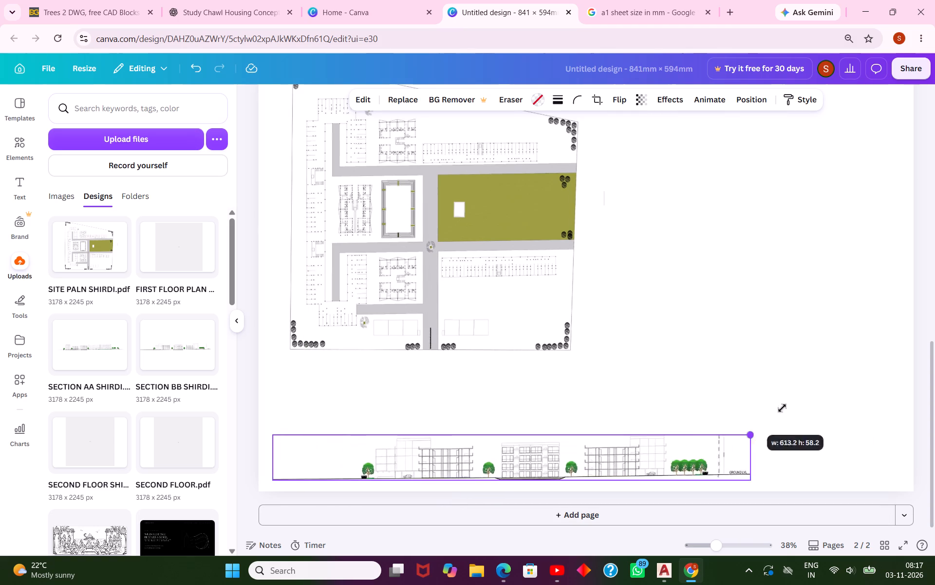
left_click_drag(782, 408, 879, 387)
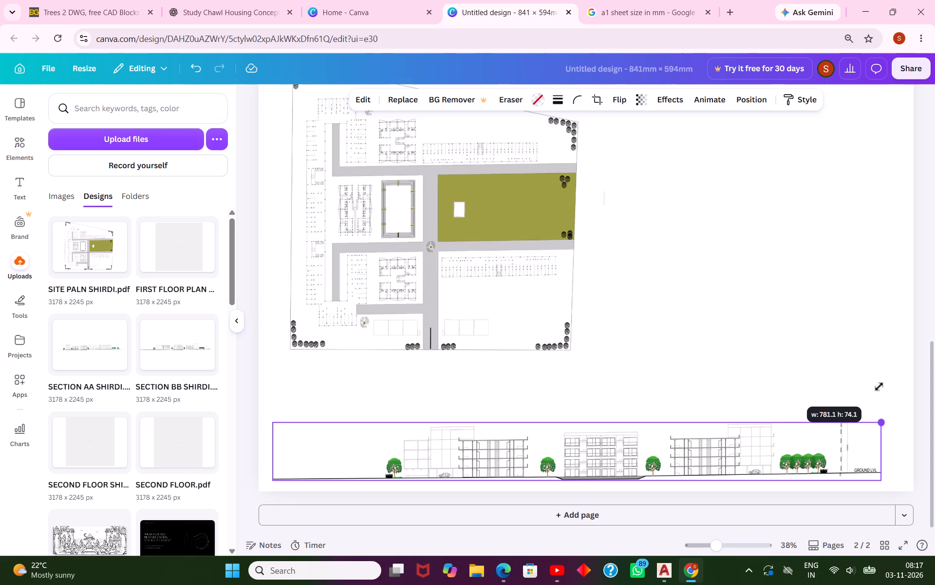
left_click_drag(879, 387, 640, 422)
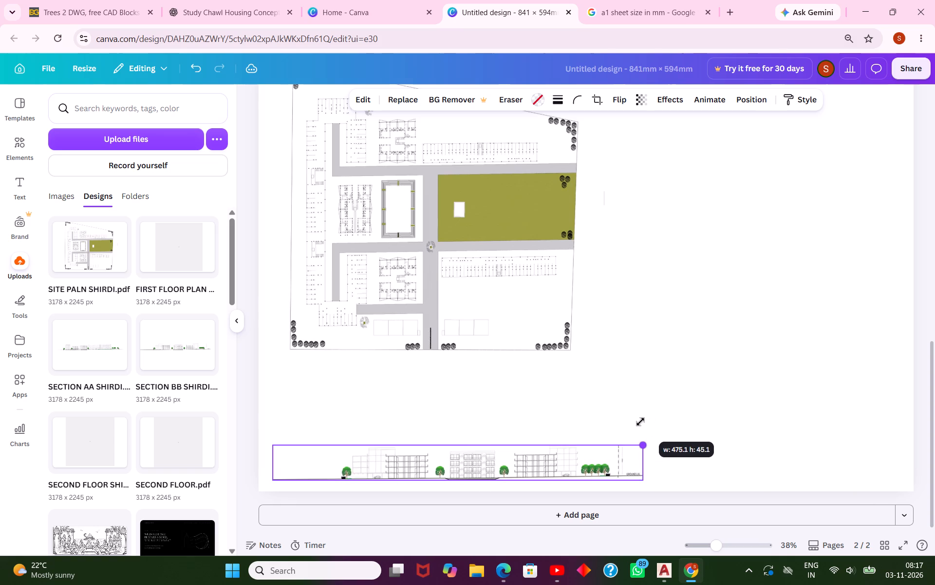
left_click_drag(640, 422, 655, 419)
left_click_drag(595, 461, 573, 455)
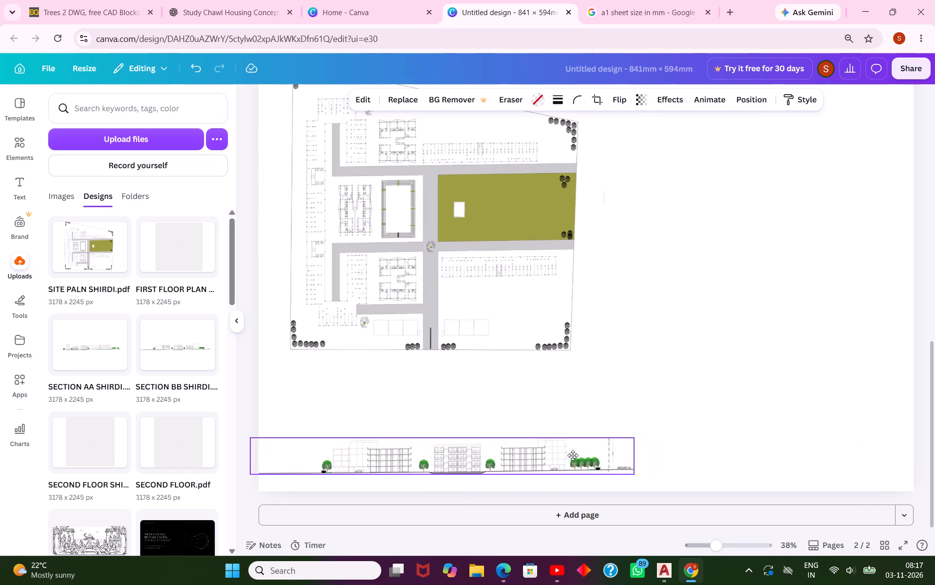
left_click_drag(573, 455, 541, 460)
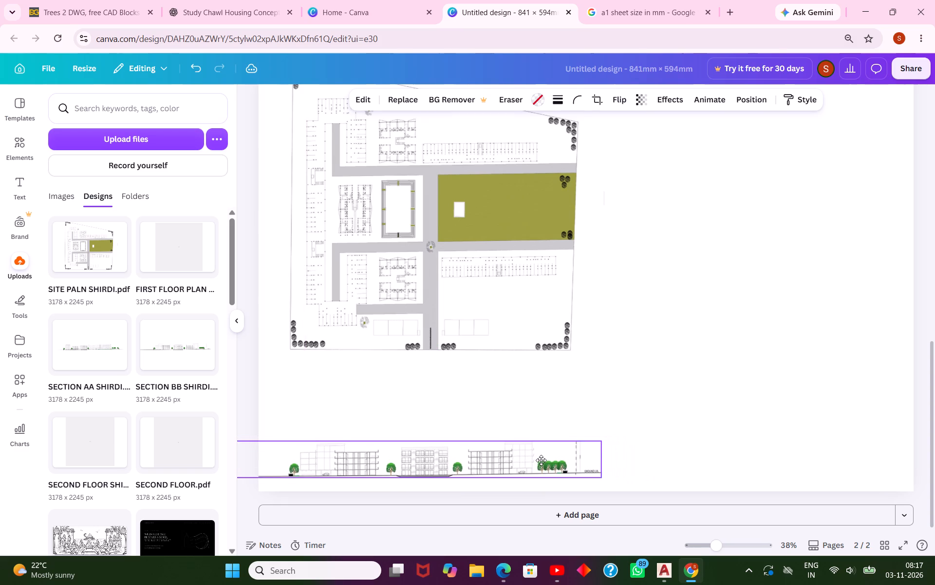
left_click_drag(541, 460, 560, 443)
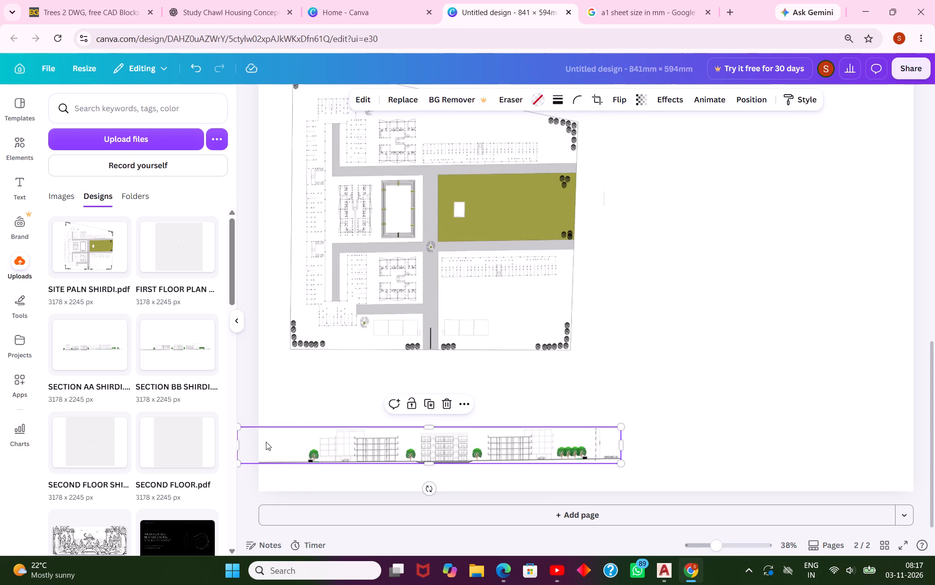
left_click(239, 446)
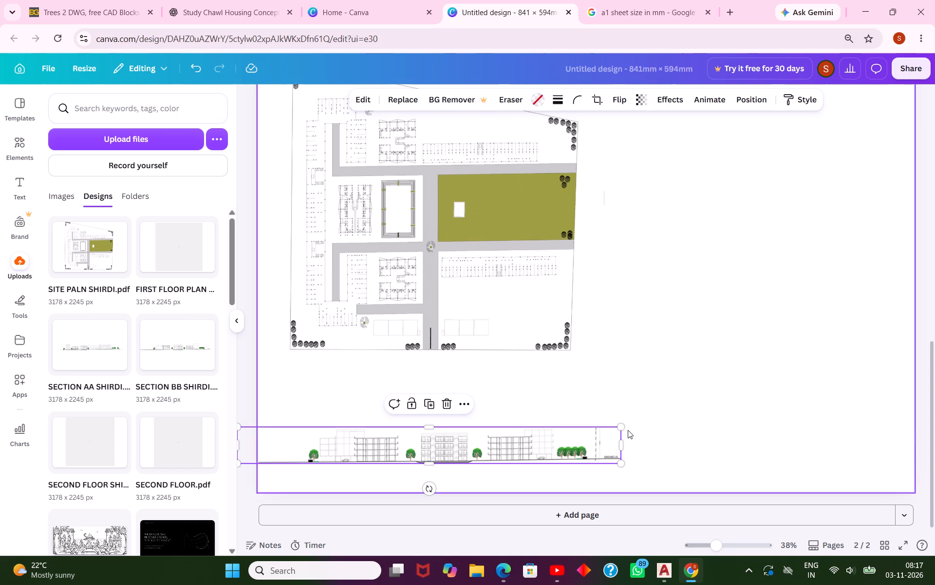
left_click_drag(621, 429, 694, 363)
left_click_drag(612, 445, 584, 446)
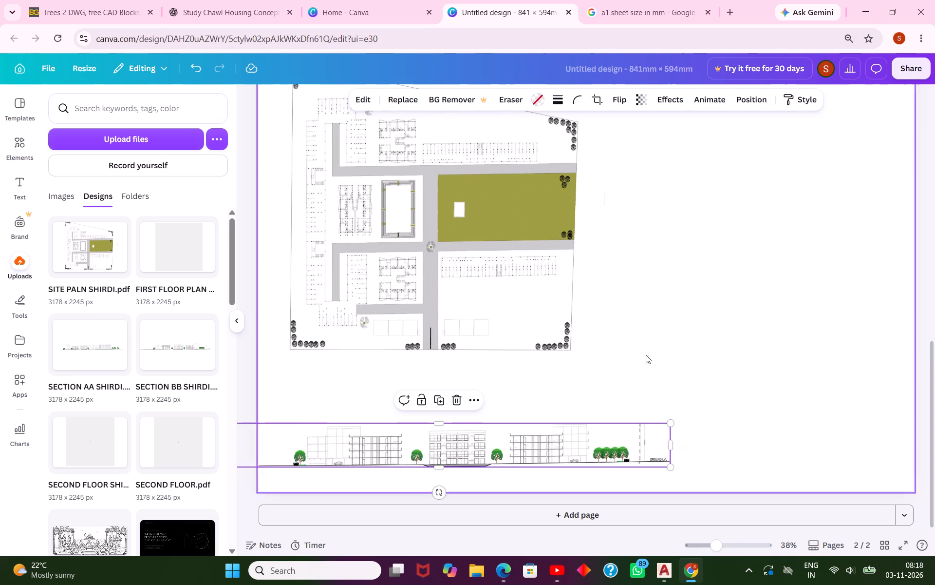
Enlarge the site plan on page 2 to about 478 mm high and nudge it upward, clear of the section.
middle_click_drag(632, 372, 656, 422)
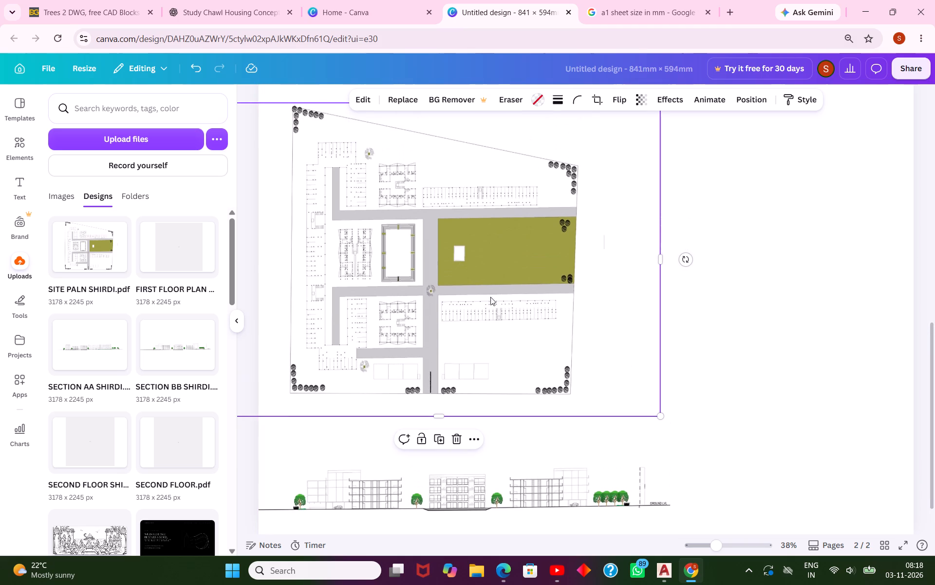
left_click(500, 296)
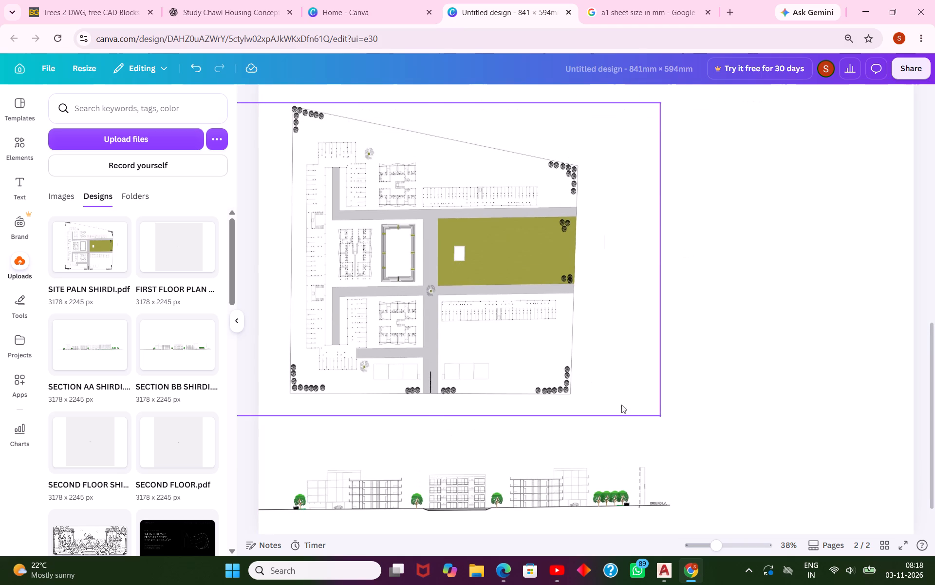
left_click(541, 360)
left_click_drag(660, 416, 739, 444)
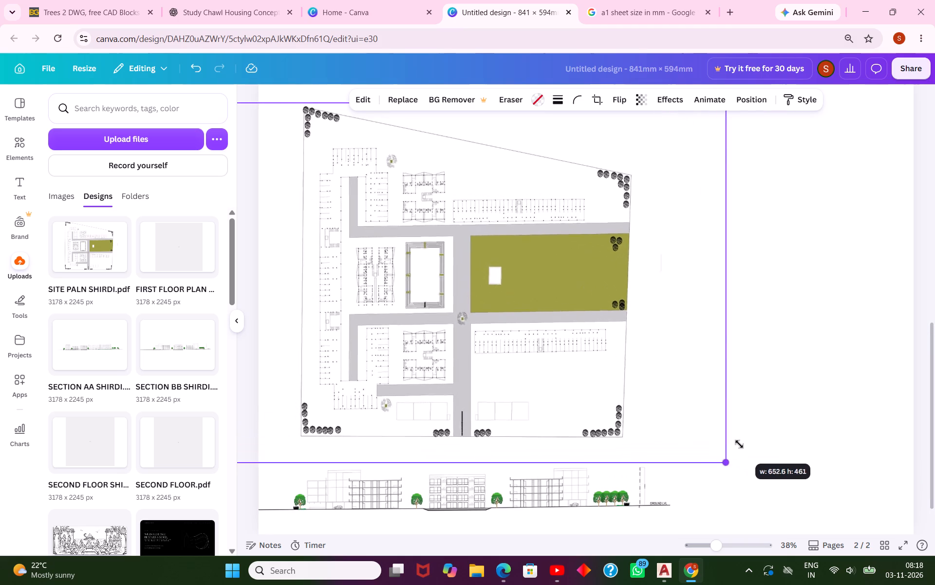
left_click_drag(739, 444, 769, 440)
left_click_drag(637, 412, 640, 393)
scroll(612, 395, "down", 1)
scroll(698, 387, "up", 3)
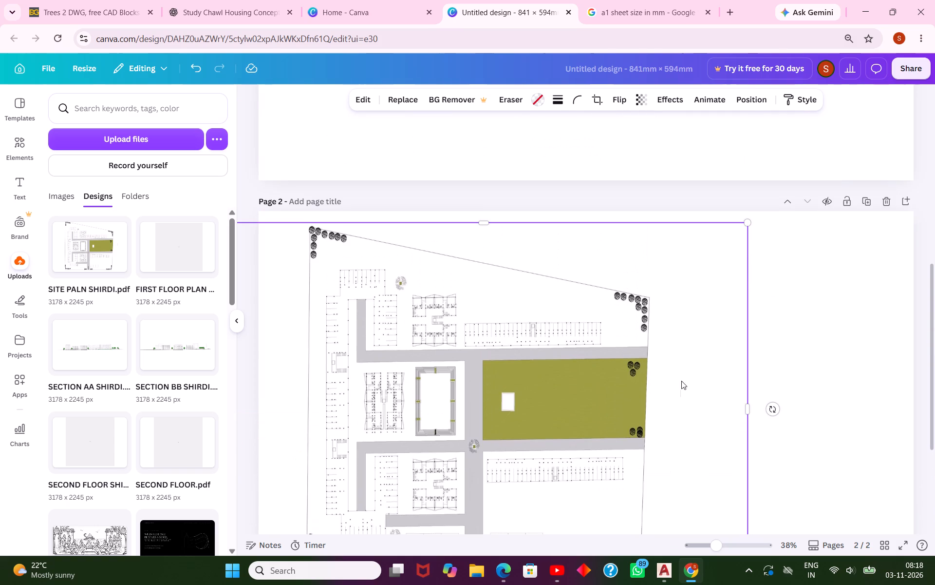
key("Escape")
Adjust the width of the site plan's frame from its side edge, leaving it slightly narrower.
scroll(745, 341, "down", 2)
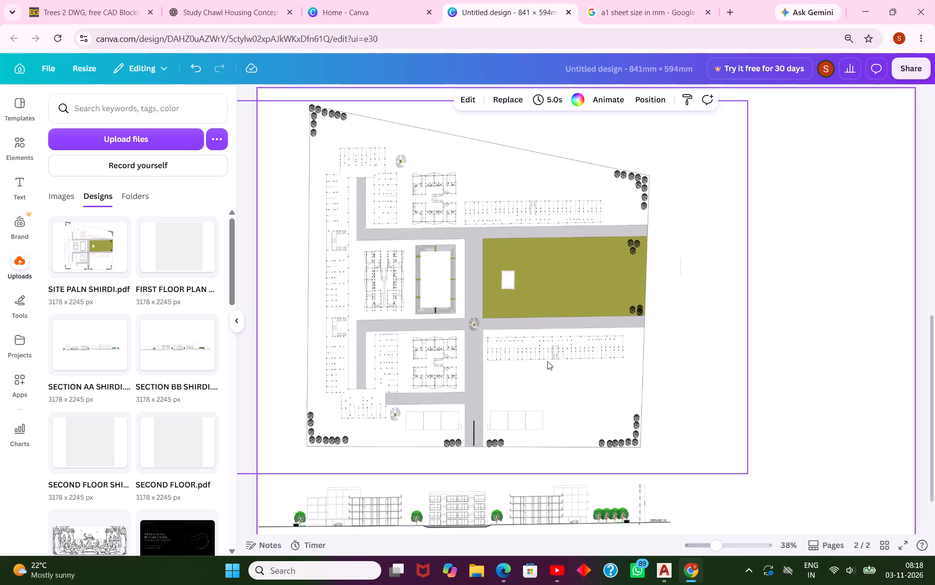
scroll(550, 359, "down", 2)
scroll(550, 359, "up", 1)
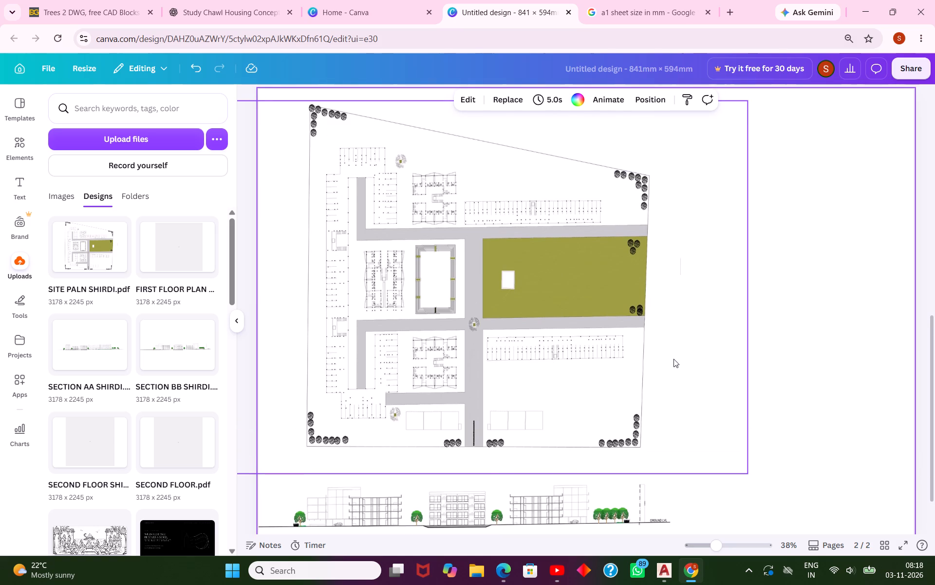
left_click(673, 359)
left_click_drag(751, 288, 819, 286)
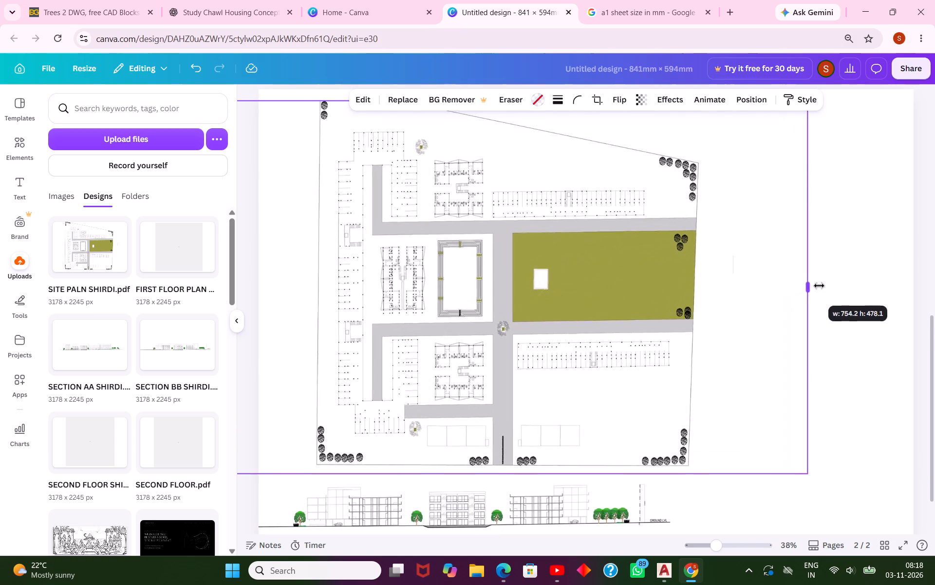
left_click_drag(819, 286, 735, 286)
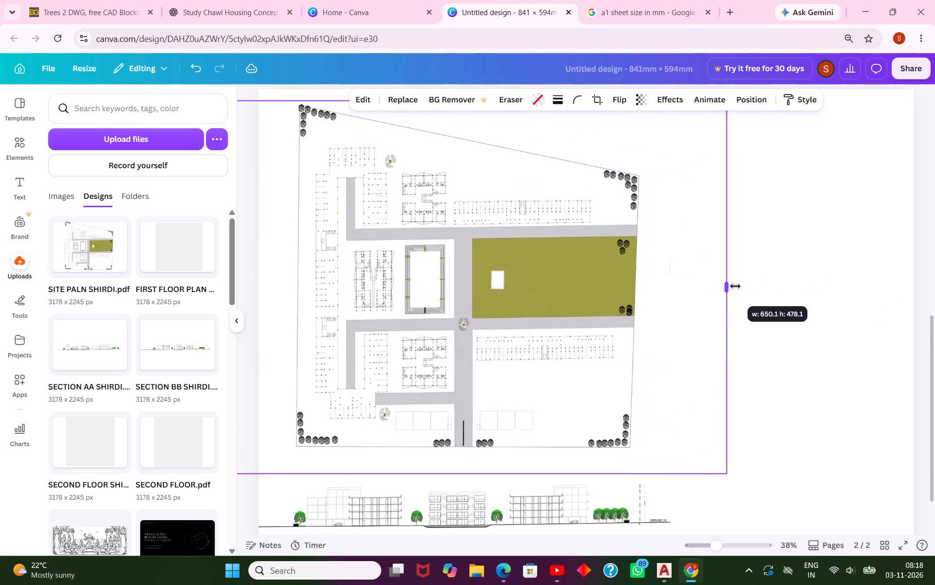
left_click_drag(735, 286, 743, 288)
left_click(843, 295)
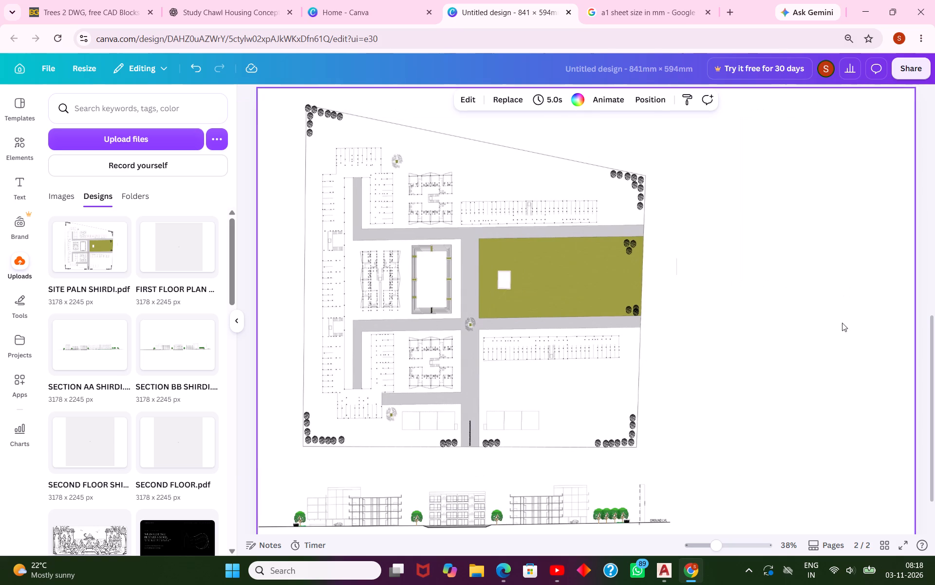
Examine the page 2 layout, checking how the site plan and the section below it fit on the sheet.
scroll(740, 351, "down", 1)
scroll(740, 351, "up", 3)
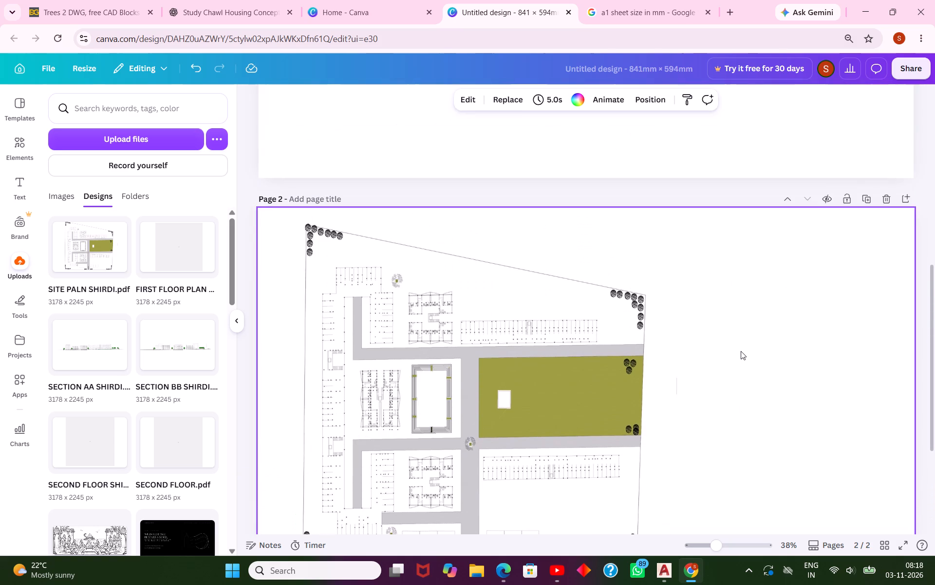
scroll(741, 351, "down", 2)
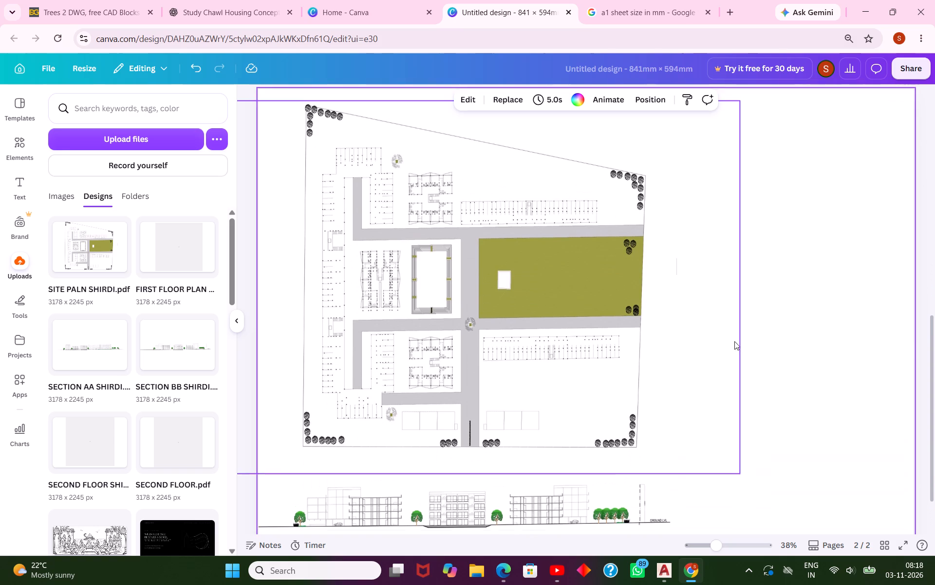
scroll(722, 337, "down", 1)
scroll(722, 337, "up", 2)
scroll(722, 337, "down", 1)
scroll(592, 344, "down", 1)
scroll(592, 344, "up", 2)
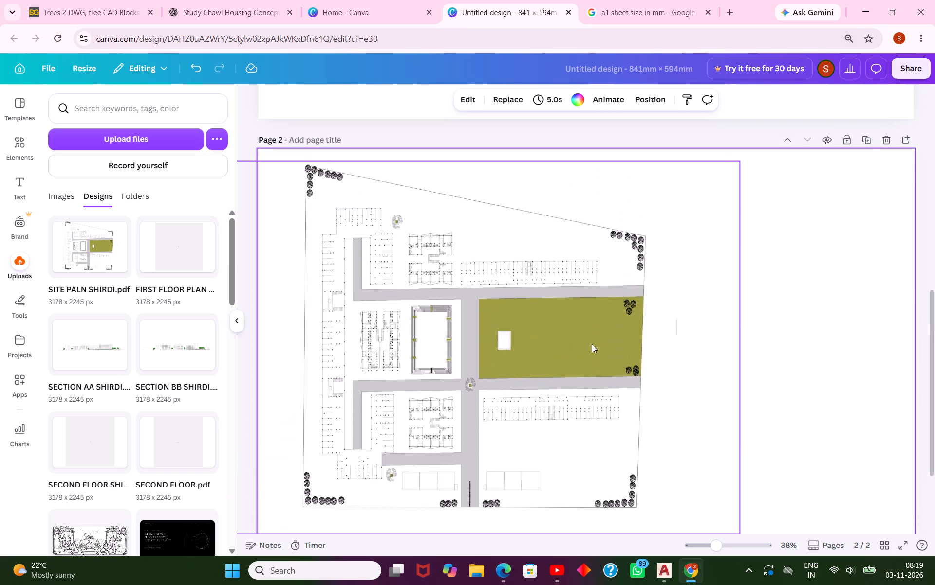
scroll(592, 344, "down", 1)
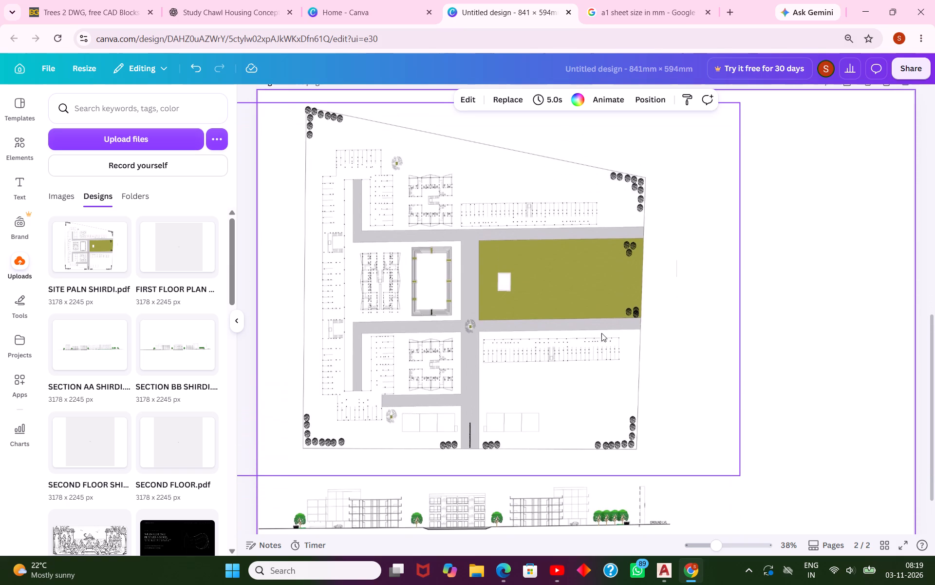
key("Escape")
scroll(638, 342, "down", 1)
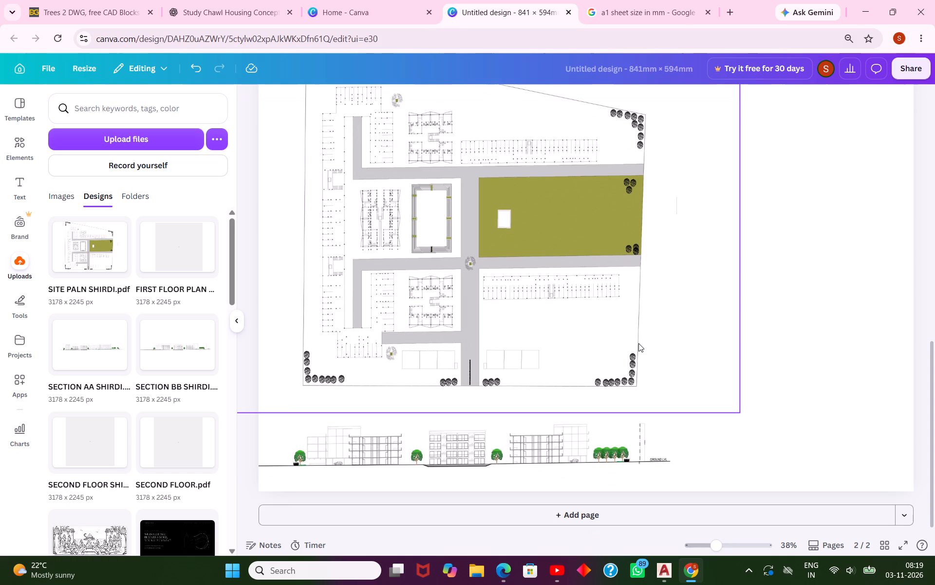
scroll(638, 343, "up", 1)
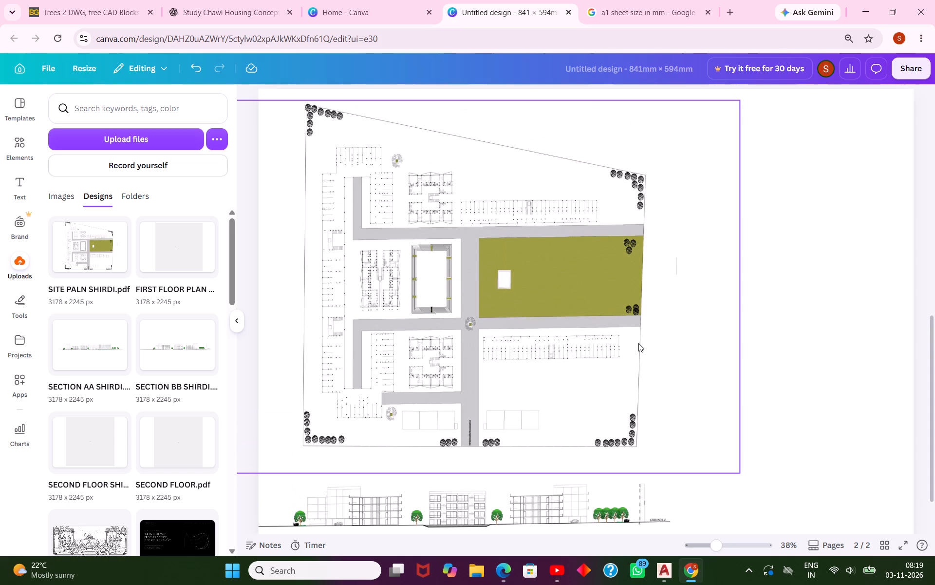
key("Escape")
left_click(796, 350)
key("Escape")
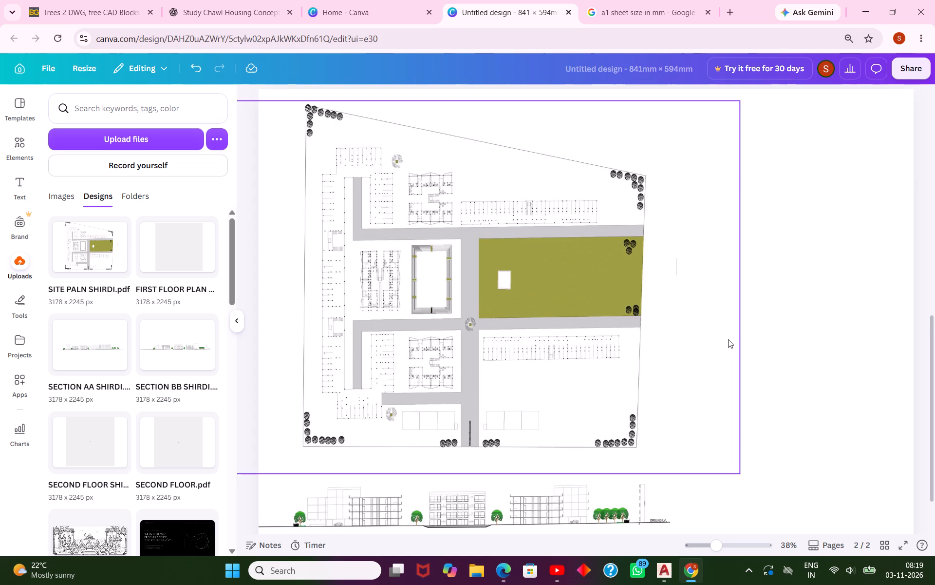
scroll(800, 348, "down", 2)
scroll(800, 348, "up", 1)
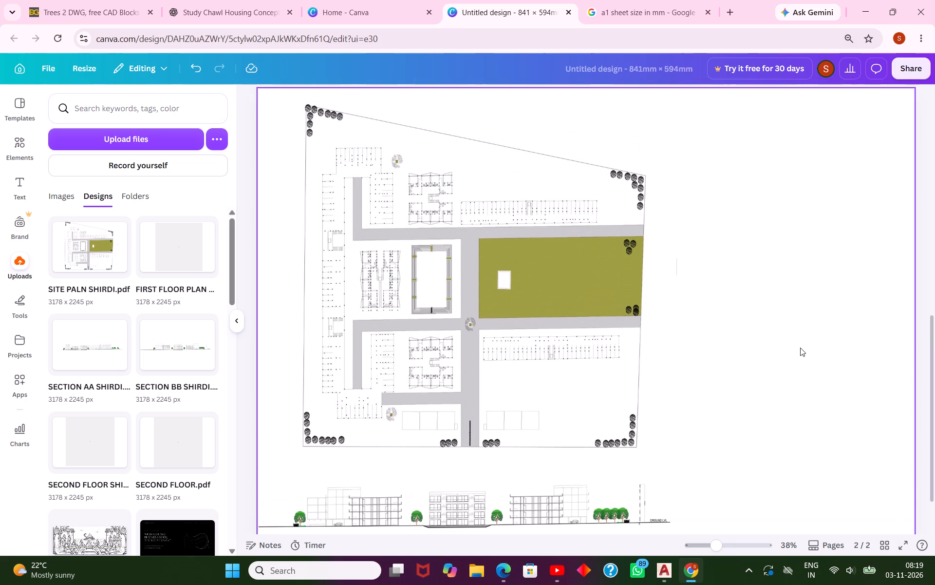
scroll(723, 347, "down", 2)
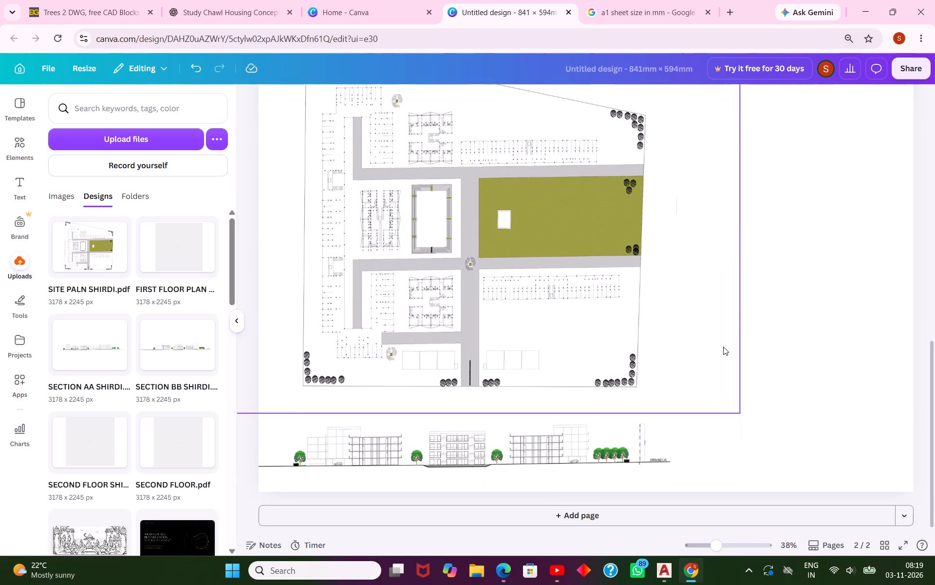
scroll(723, 347, "down", 2)
scroll(711, 359, "up", 2)
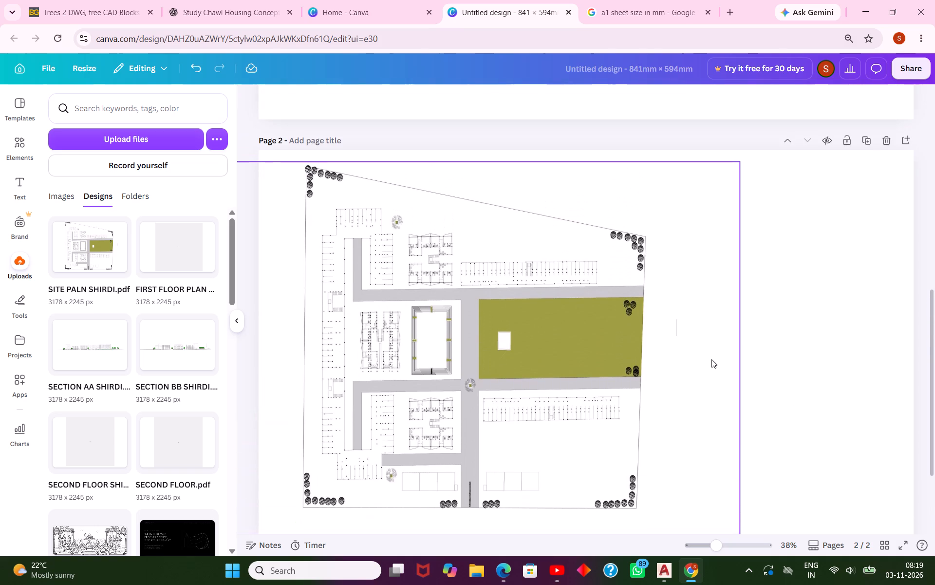
Move the site plan toward page 2's left edge, leaving a narrow margin.
left_click_drag(684, 381, 651, 378)
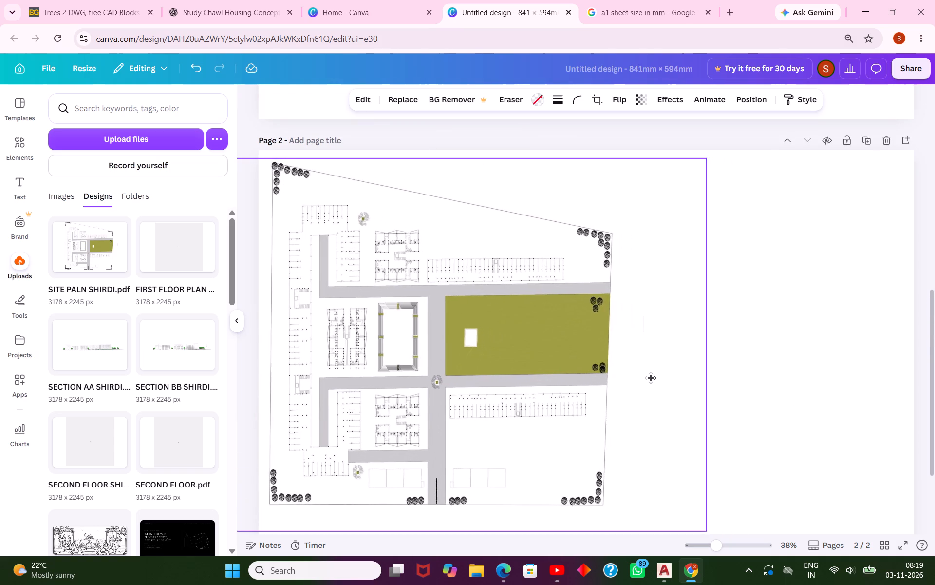
left_click_drag(651, 378, 651, 379)
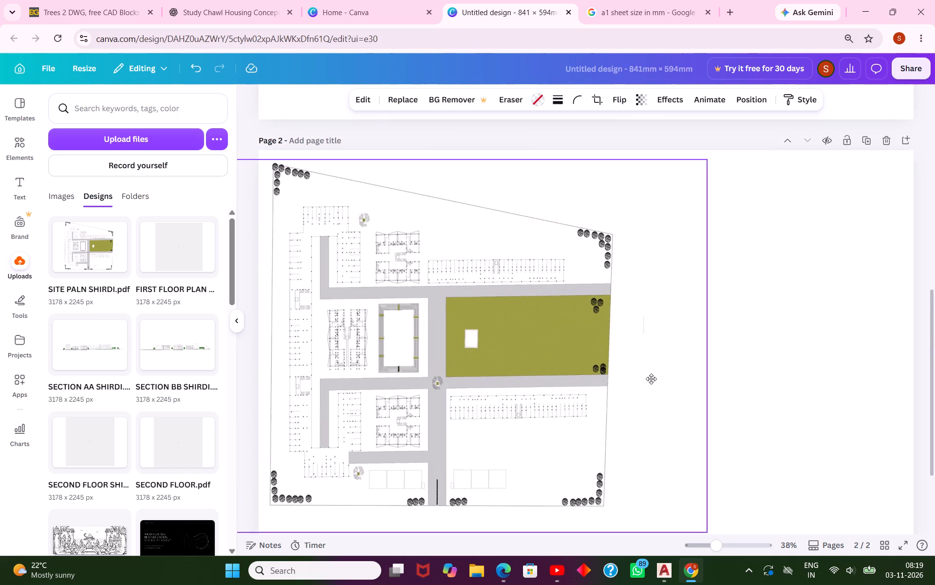
left_click_drag(651, 379, 654, 379)
left_click(775, 356)
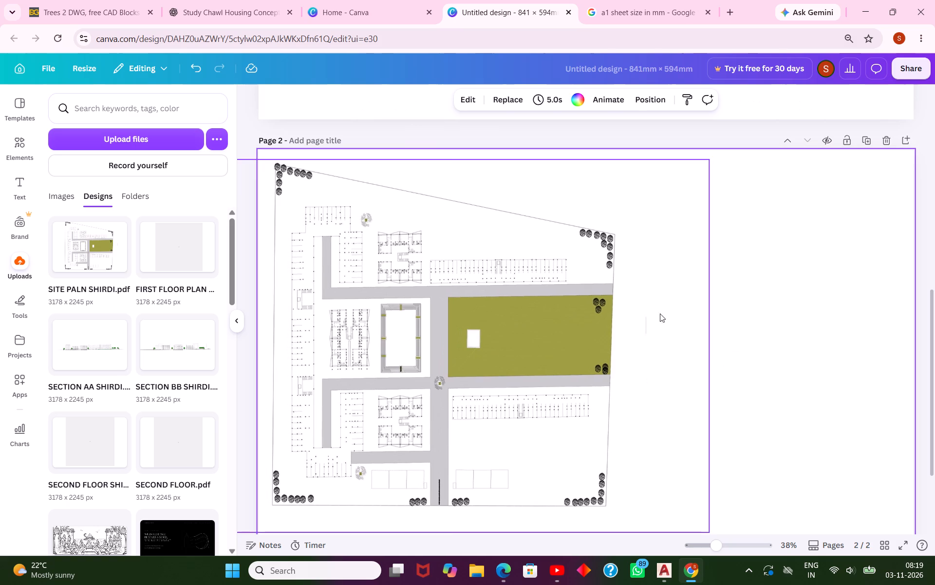
Shrink the site plan to a bit under half the page width and place it in page 2's upper left corner with a small margin.
left_click(589, 336)
scroll(656, 369, "down", 2)
left_click_drag(709, 413, 615, 386)
scroll(735, 393, "up", 2)
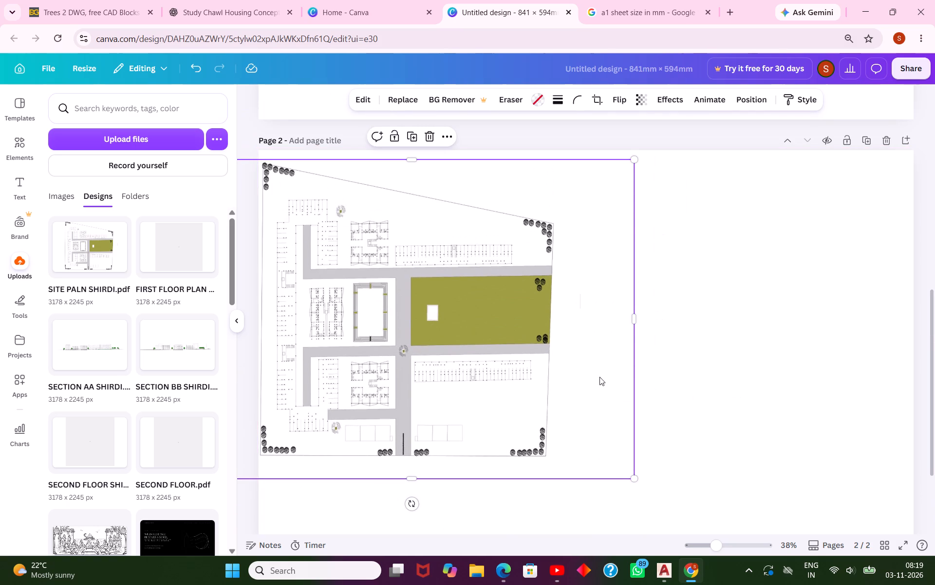
left_click_drag(602, 377, 613, 381)
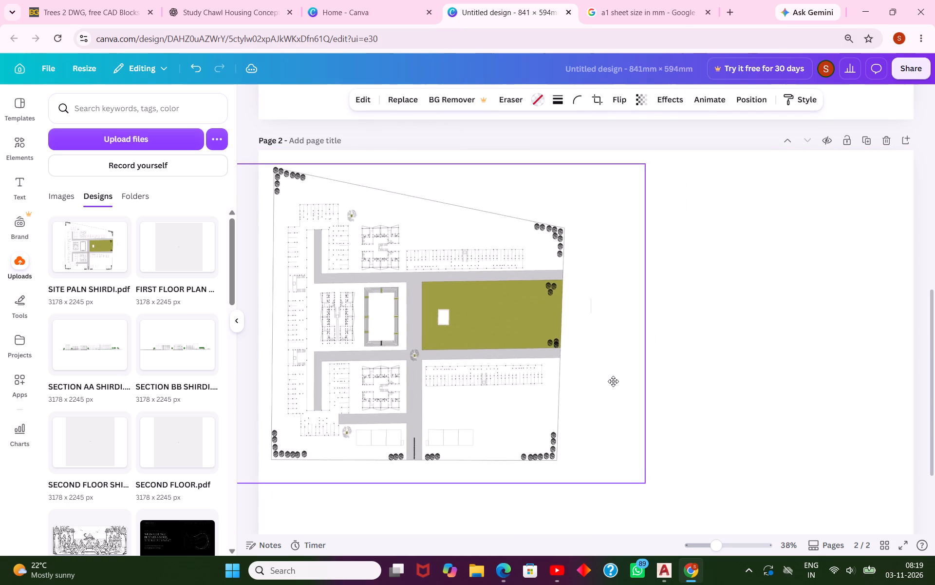
left_click_drag(613, 381, 617, 382)
left_click(731, 384)
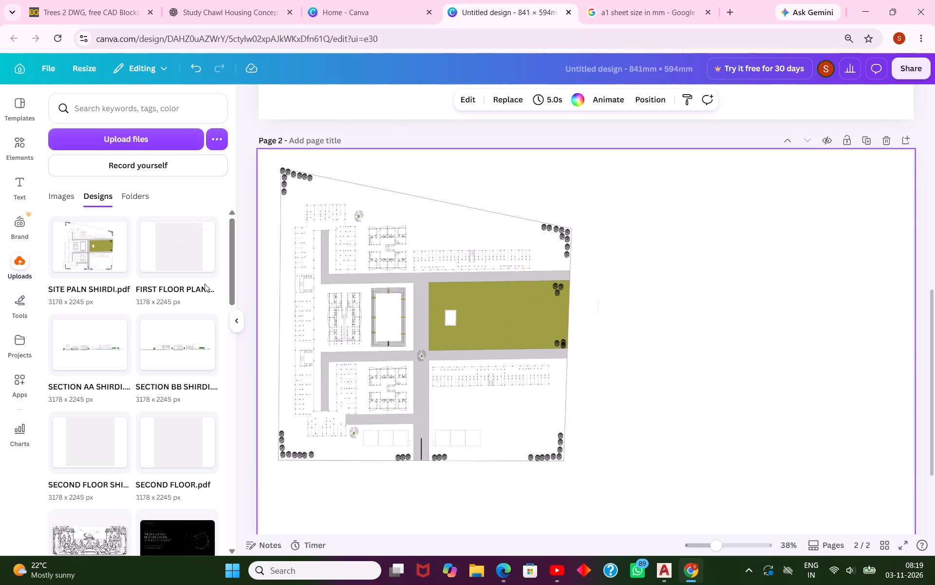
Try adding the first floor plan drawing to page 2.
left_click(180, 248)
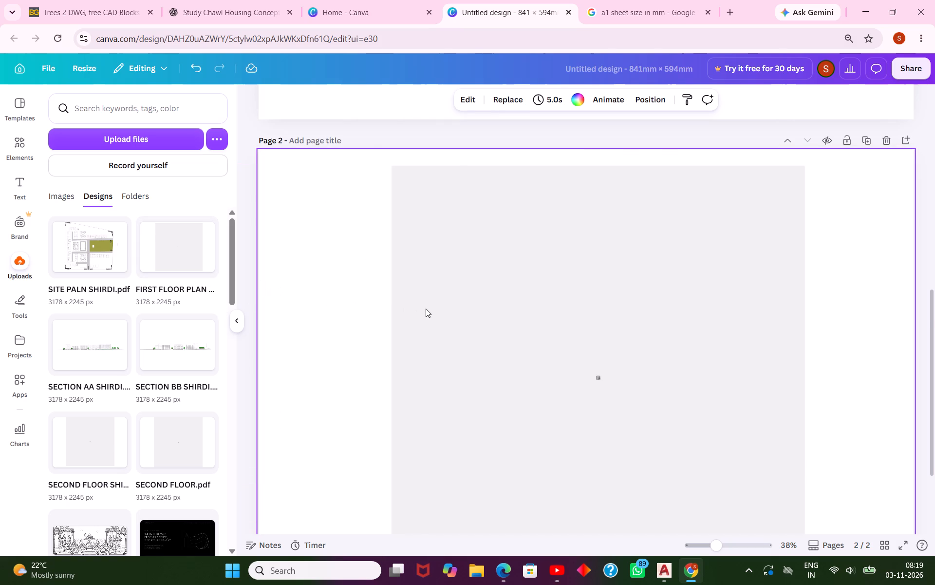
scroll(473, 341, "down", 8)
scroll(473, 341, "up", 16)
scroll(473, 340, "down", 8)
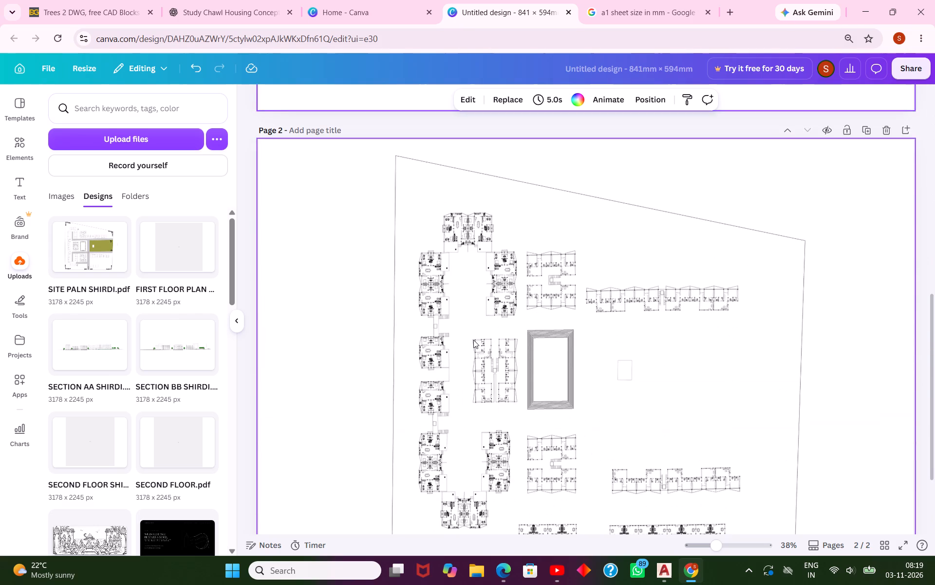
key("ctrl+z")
Add the first floor plan drawing to page 1 and shrink it to about three-quarters of its inserted size.
scroll(557, 339, "down", 4)
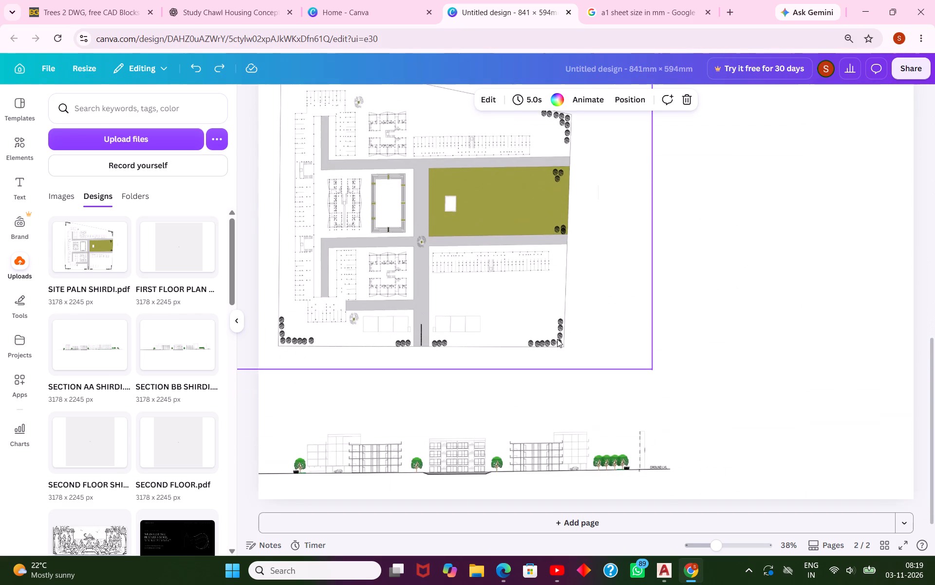
scroll(557, 339, "down", 2)
scroll(587, 401, "up", 8)
left_click(552, 320)
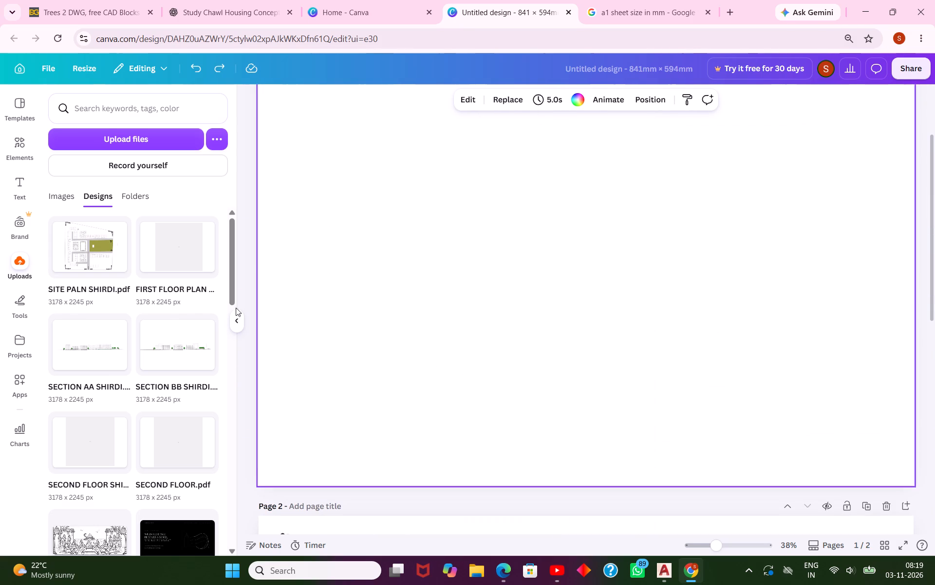
left_click(174, 260)
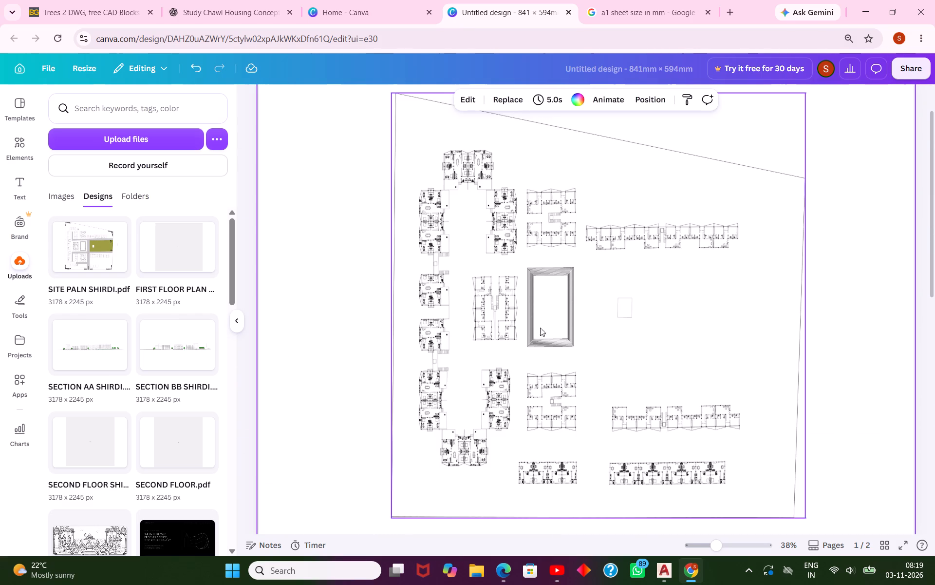
left_click(672, 257)
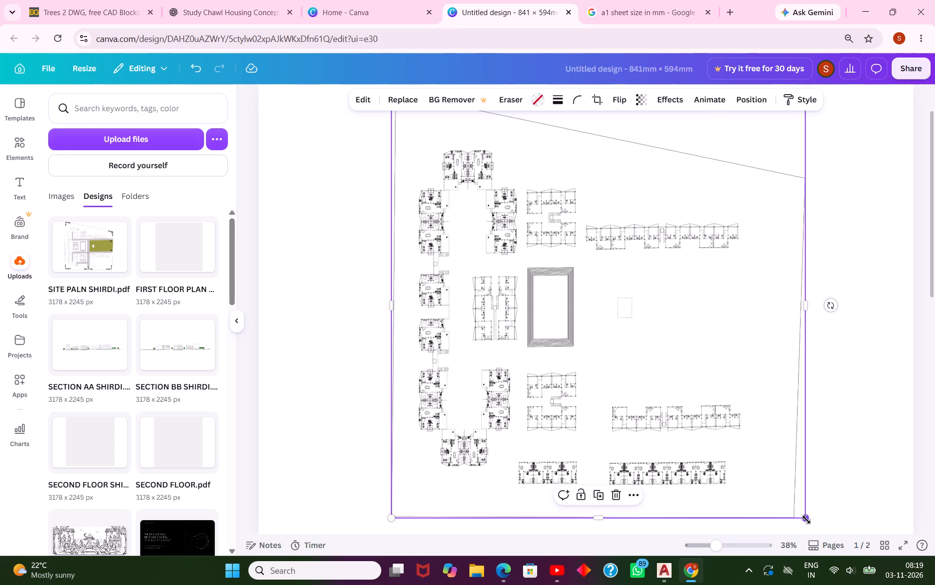
left_click_drag(806, 520, 646, 454)
Move the first floor plan from page 1 to page 2, beside the site plan with its top edge near the site plan's top.
scroll(619, 354, "down", 4)
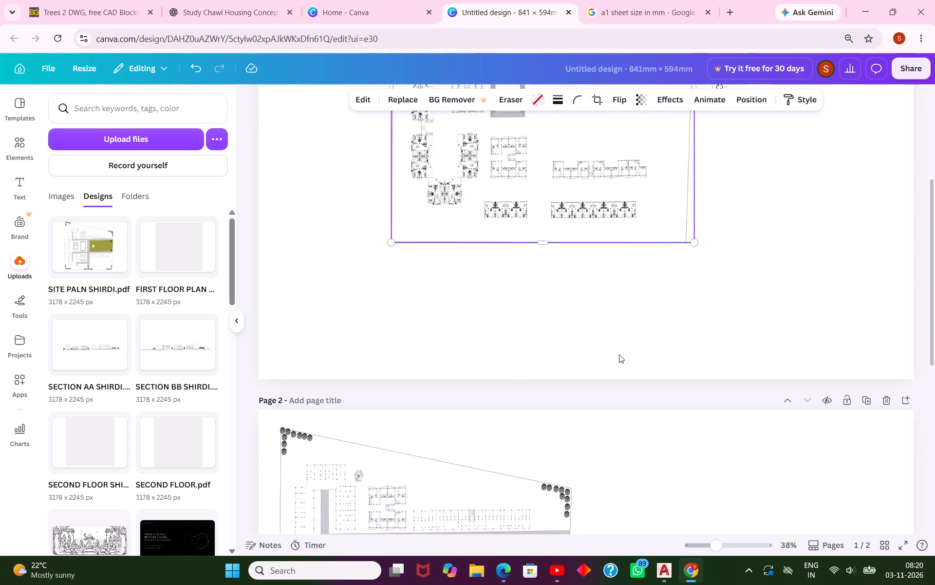
left_click_drag(527, 130, 670, 438)
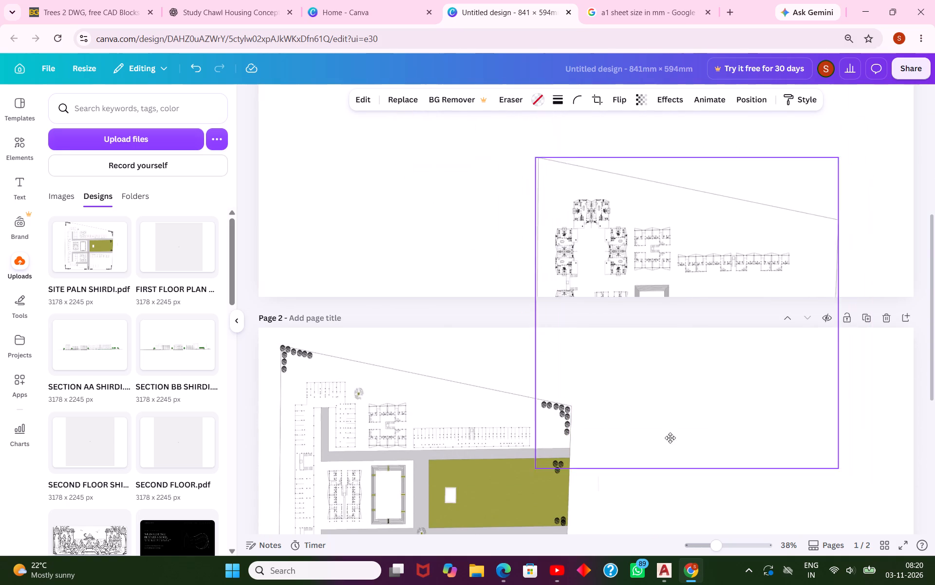
left_click_drag(670, 438, 714, 427)
scroll(670, 438, "down", 3)
scroll(646, 404, "down", 1)
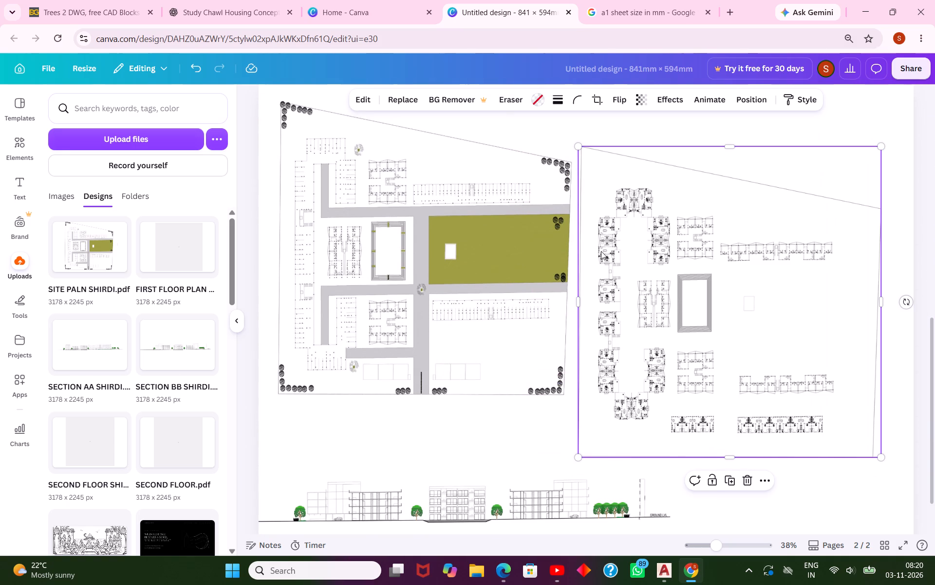
middle_click_drag(683, 362, 606, 392)
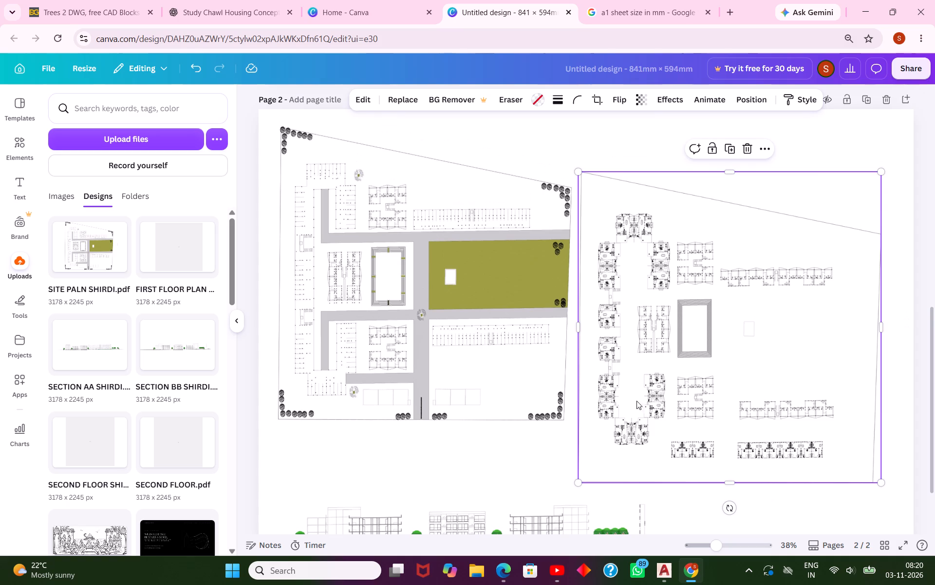
left_click_drag(693, 395, 711, 349)
left_click(670, 469)
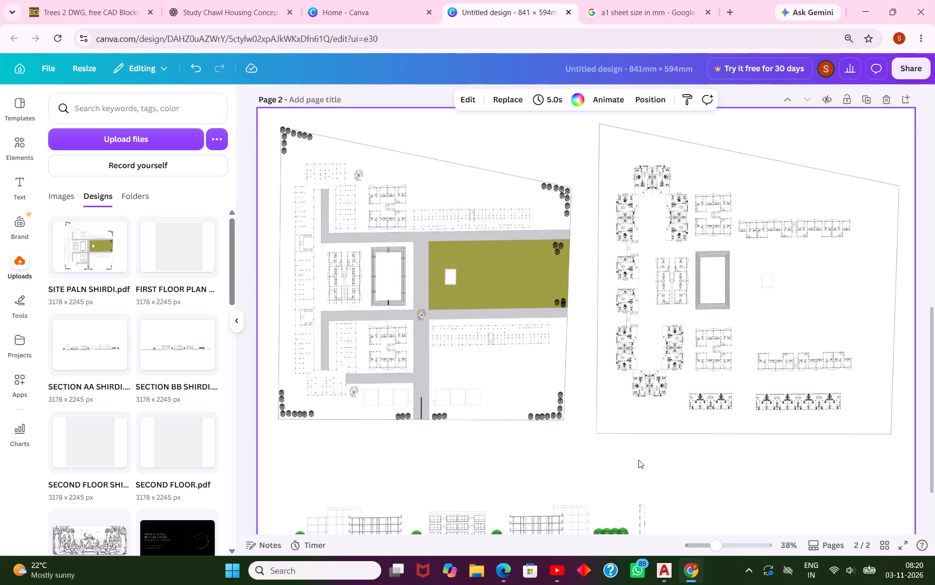
Review page 2's arrangement of the site plan, first floor plan and section, checking the space left around them.
scroll(710, 424, "down", 2)
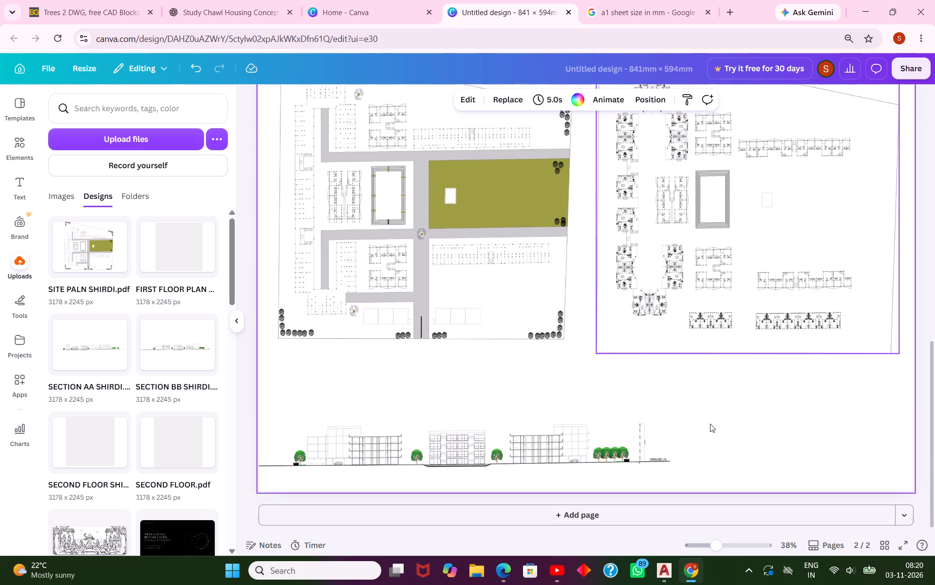
scroll(710, 424, "up", 2)
scroll(710, 424, "down", 1)
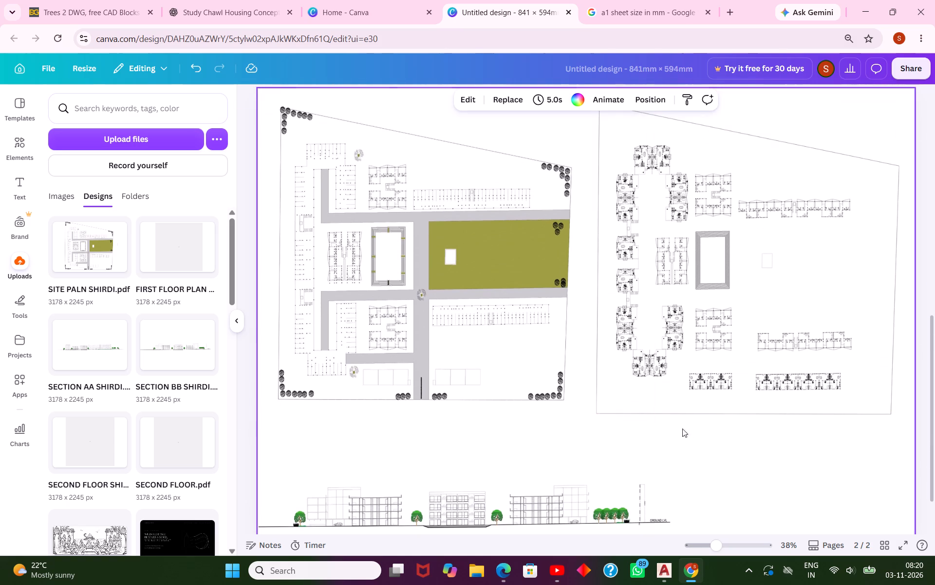
scroll(602, 406, "down", 3)
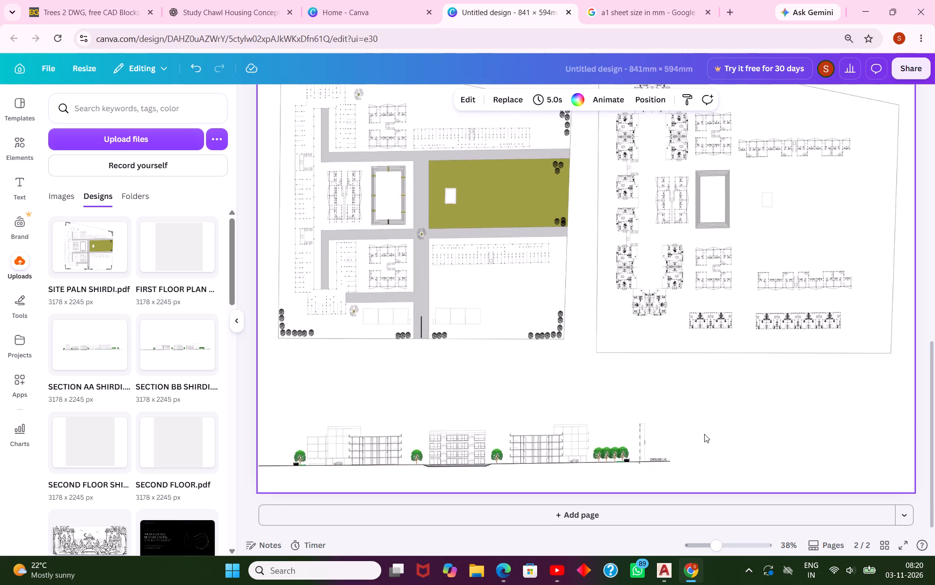
scroll(704, 434, "down", 1)
scroll(705, 434, "up", 2)
scroll(705, 434, "down", 1)
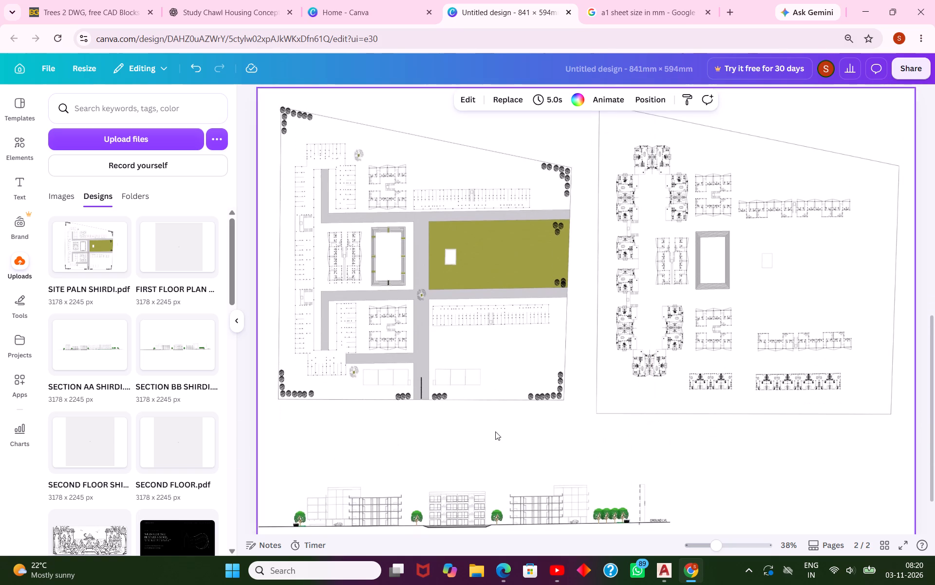
middle_click_drag(489, 430, 411, 390)
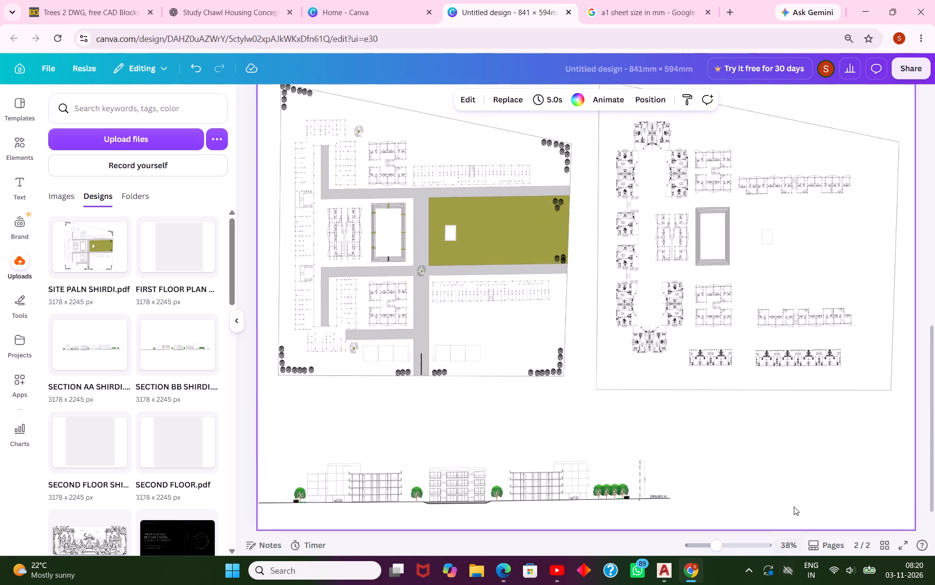
key("Escape")
key("Escape")
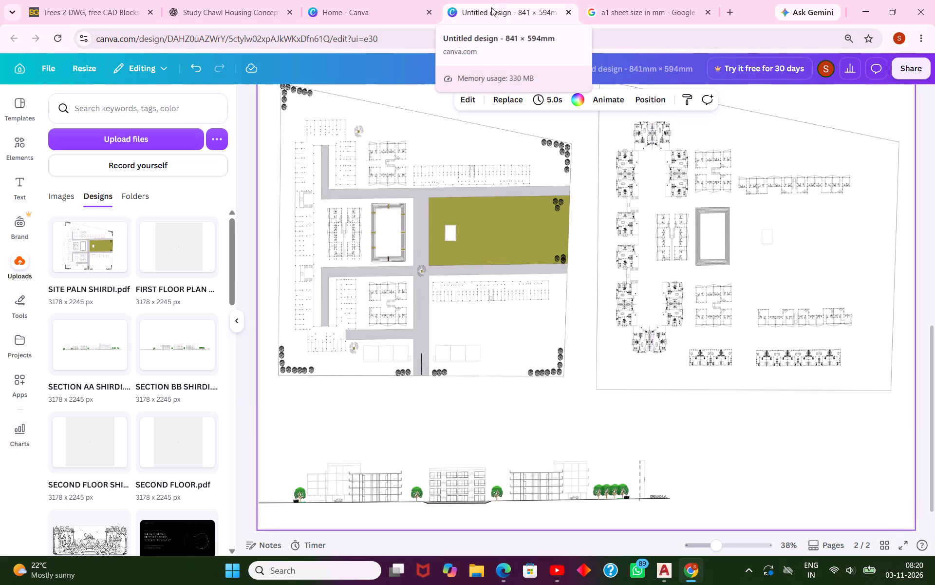
Switch to the Google search page and search for "north symbol".
left_click(617, 7)
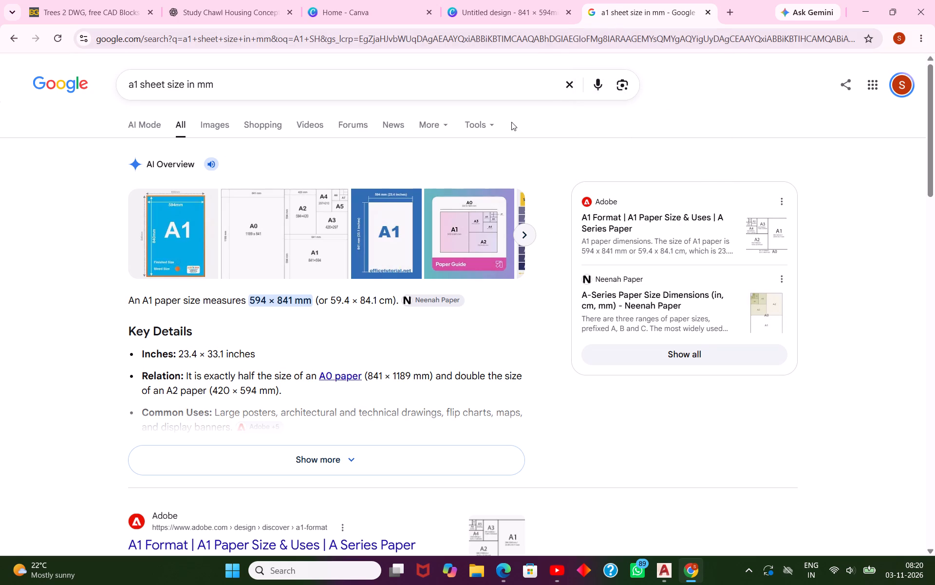
left_click(421, 89)
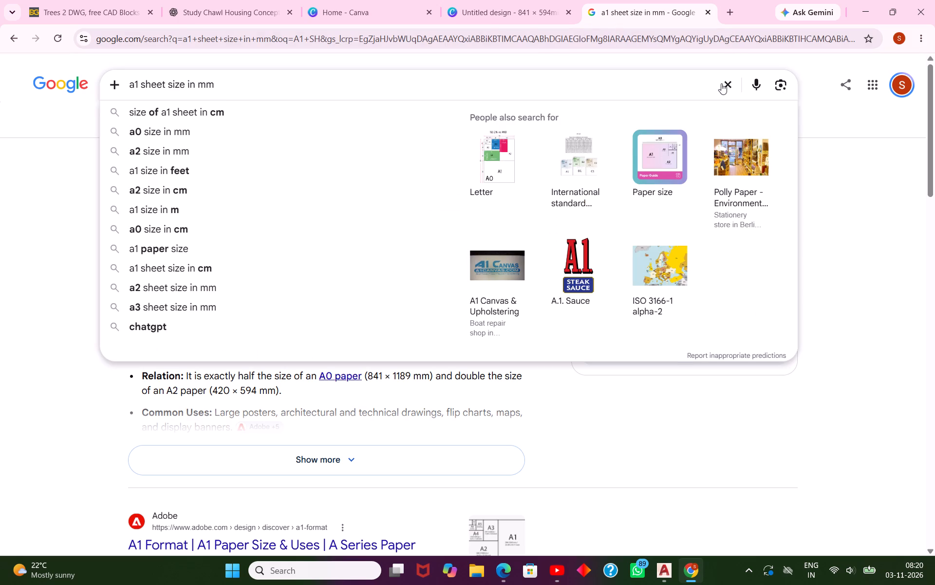
left_click(721, 83)
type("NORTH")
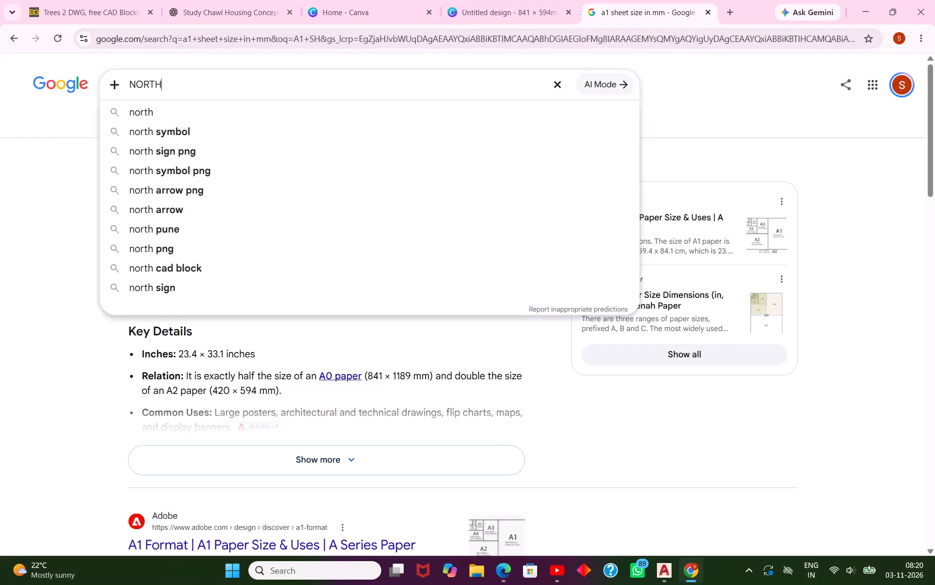
left_click(200, 129)
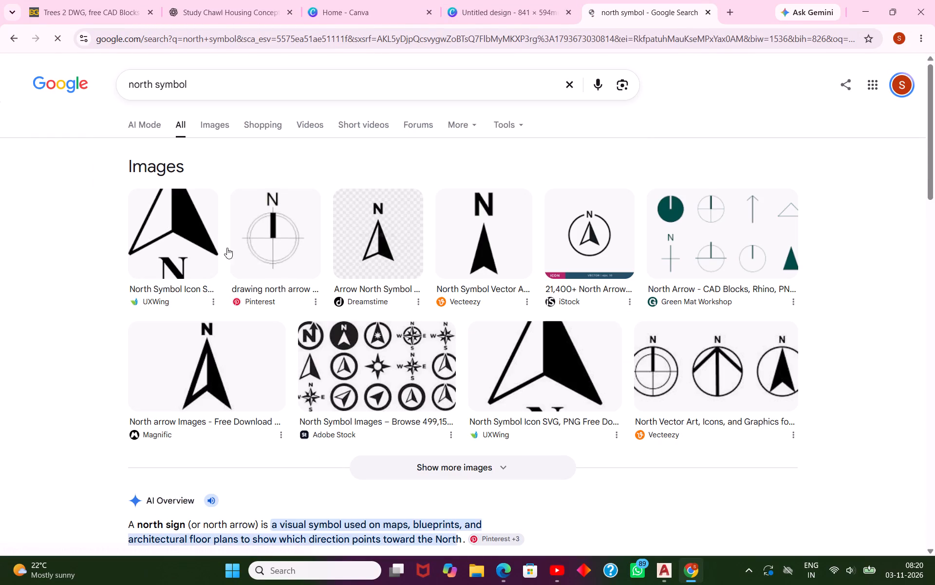
Browse the north symbol images and copy the iStock one showing a north arrow inside a circle.
left_click(190, 230)
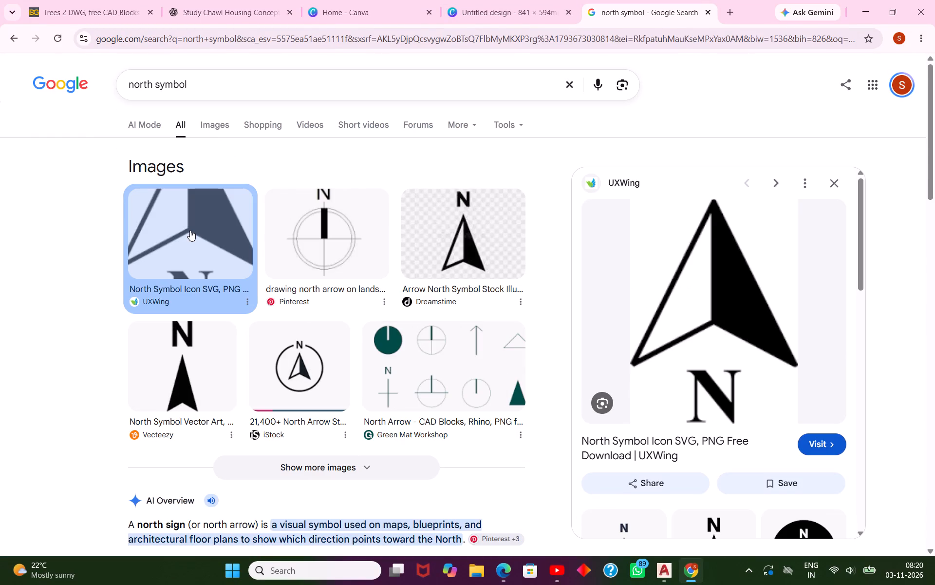
scroll(492, 265, "down", 4)
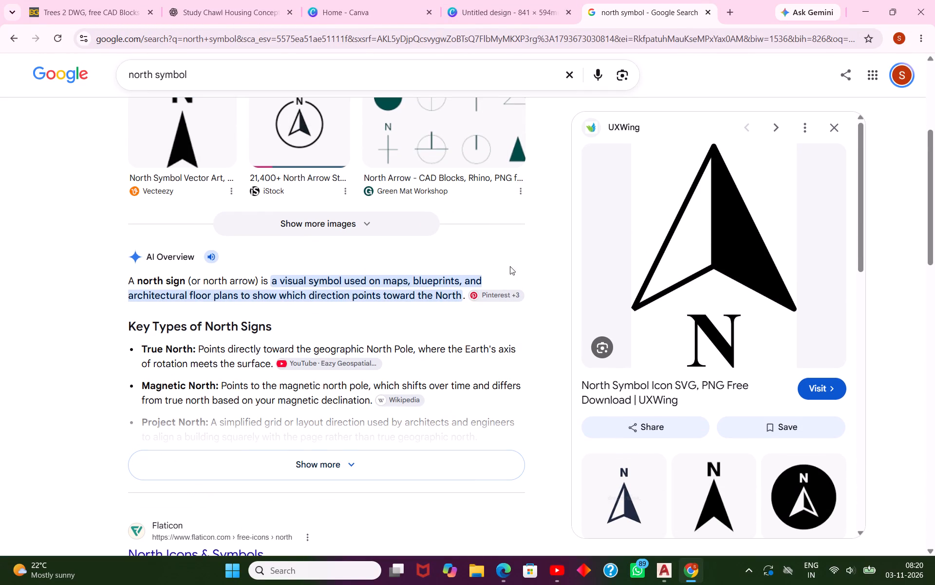
scroll(375, 258, "up", 3)
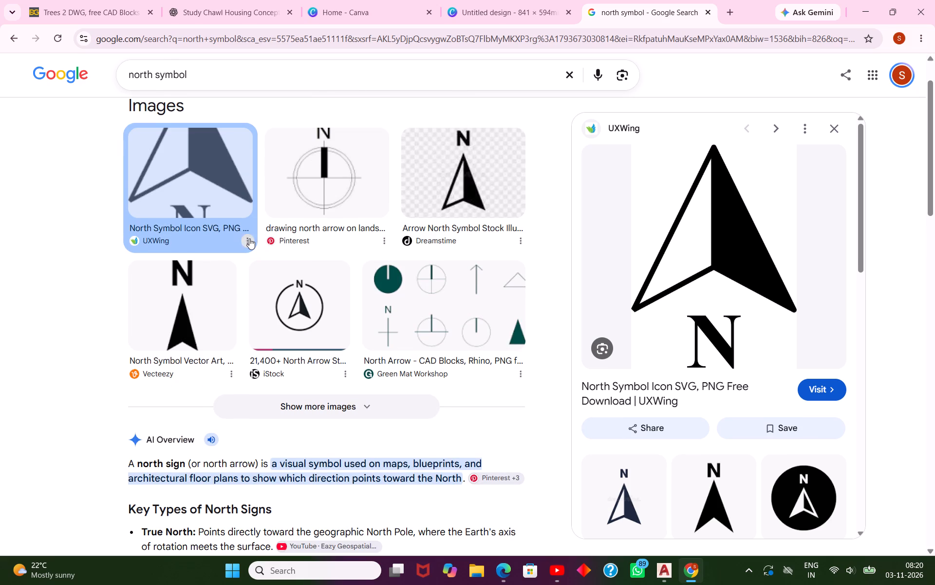
left_click(314, 291)
right_click(610, 263)
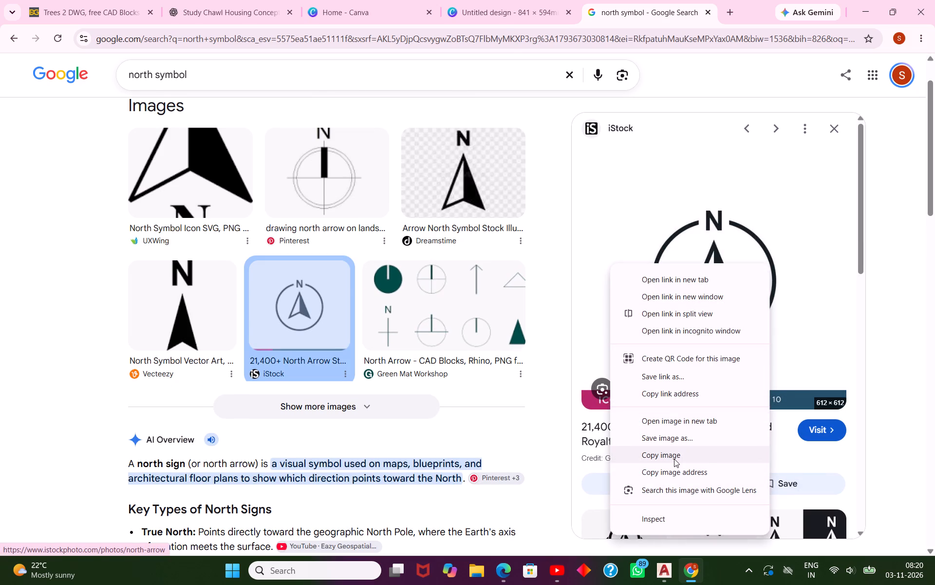
left_click(674, 459)
Return to the Canva design, paste the north symbol onto page 2 and crop off its coloured caption band.
left_click(534, 0)
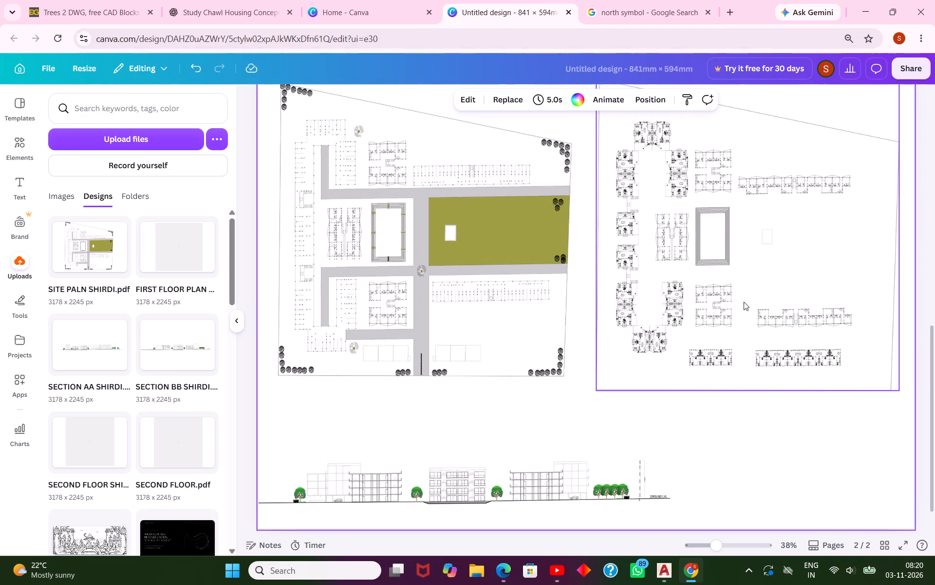
key("ctrl+v")
scroll(644, 311, "down", 2)
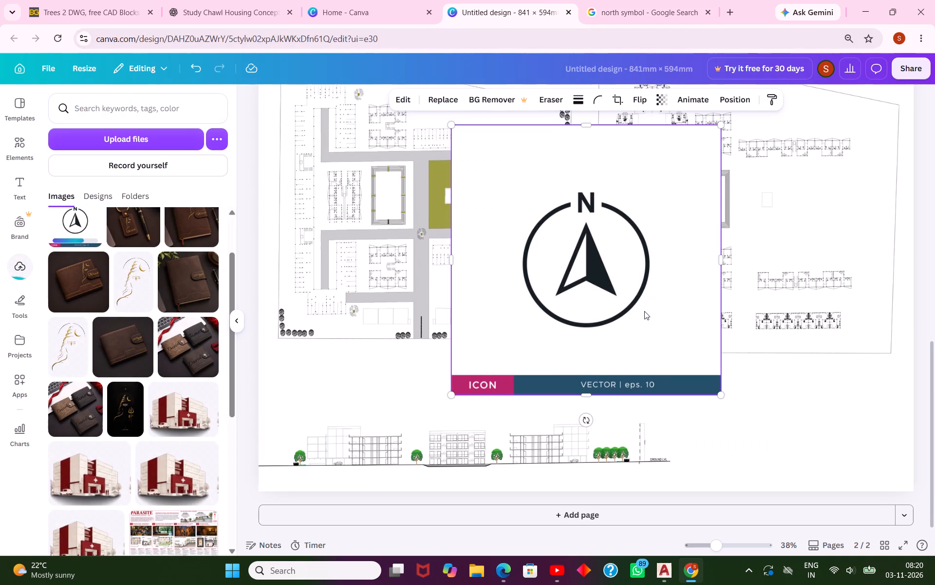
left_click_drag(592, 394, 592, 348)
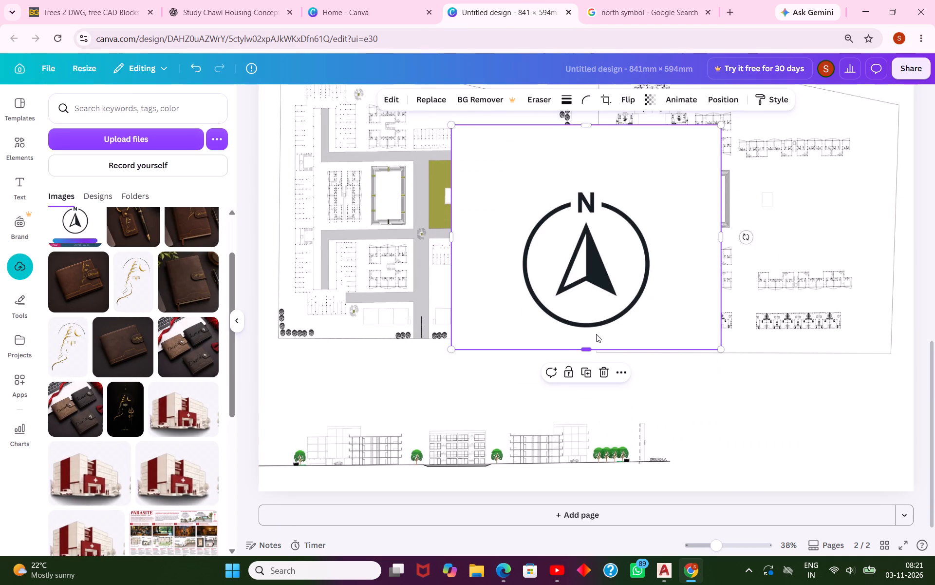
Shrink the north symbol to about a third of its pasted size and place it in page 2's lower right corner.
left_click_drag(642, 284, 812, 416)
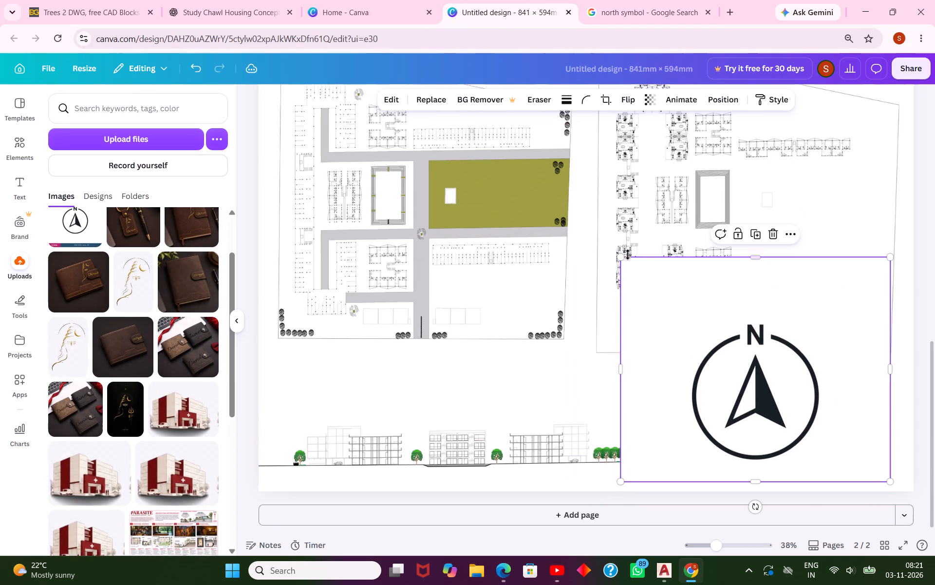
left_click_drag(617, 254, 766, 392)
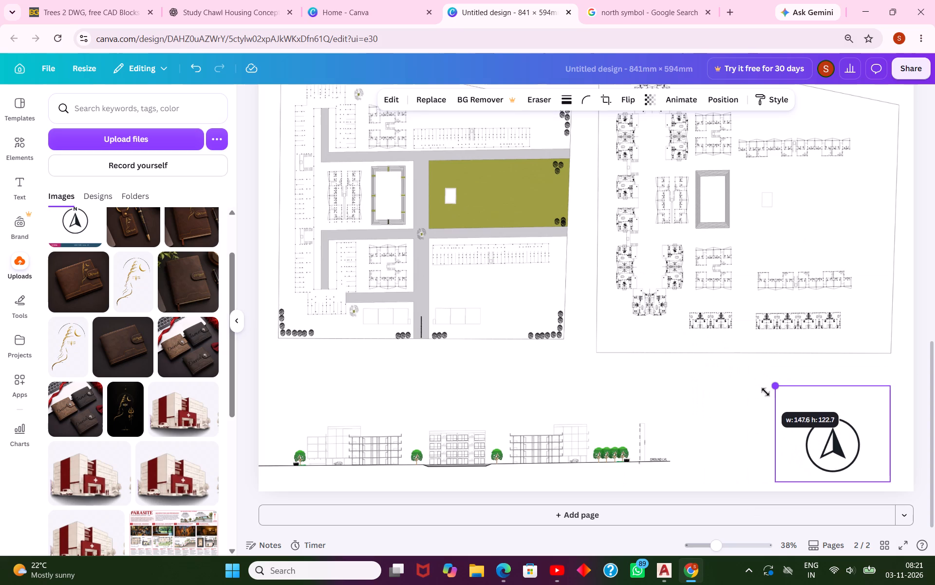
left_click_drag(766, 392, 791, 398)
left_click_drag(859, 447, 844, 423)
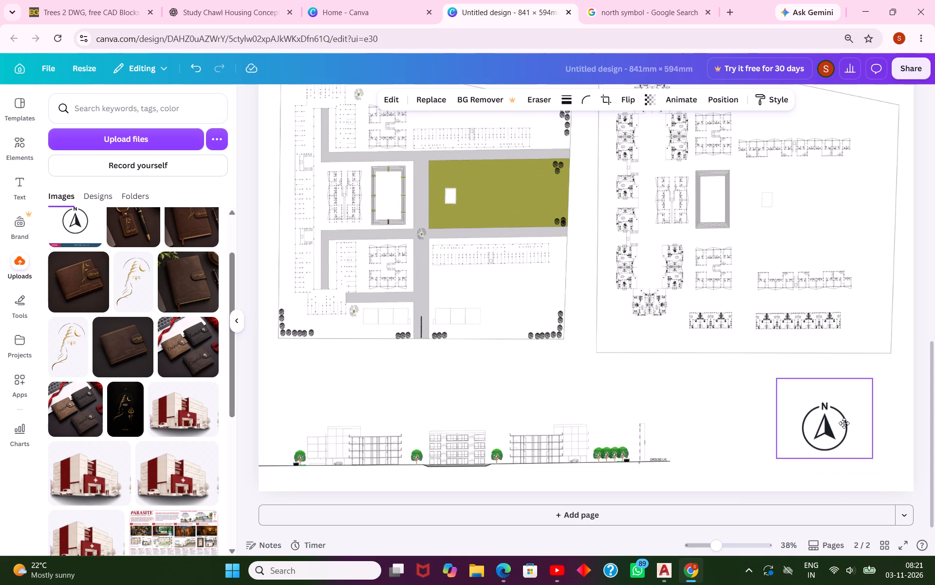
left_click_drag(844, 423, 870, 414)
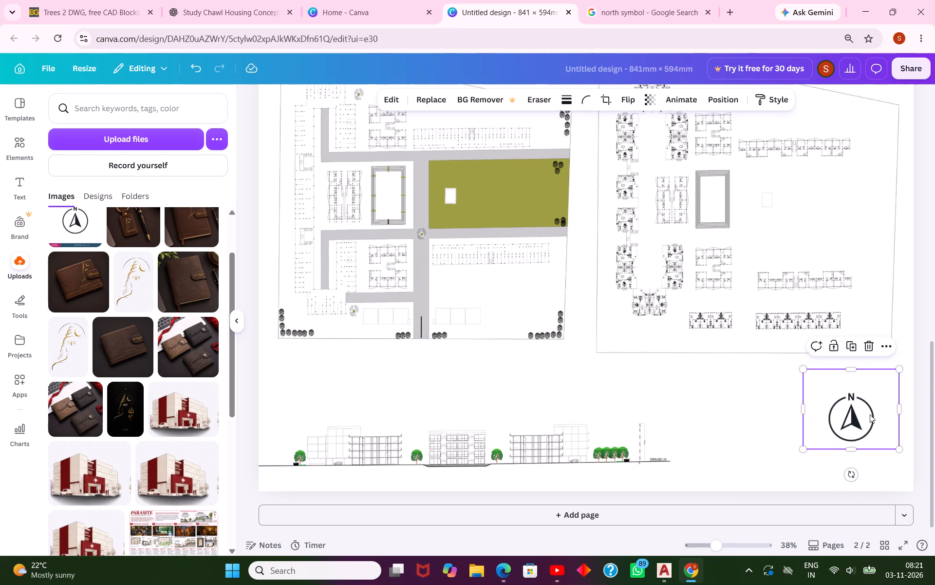
left_click(730, 406)
Review page 2's overall layout, including the north symbol's placement relative to the plans and section.
scroll(746, 436, "up", 2)
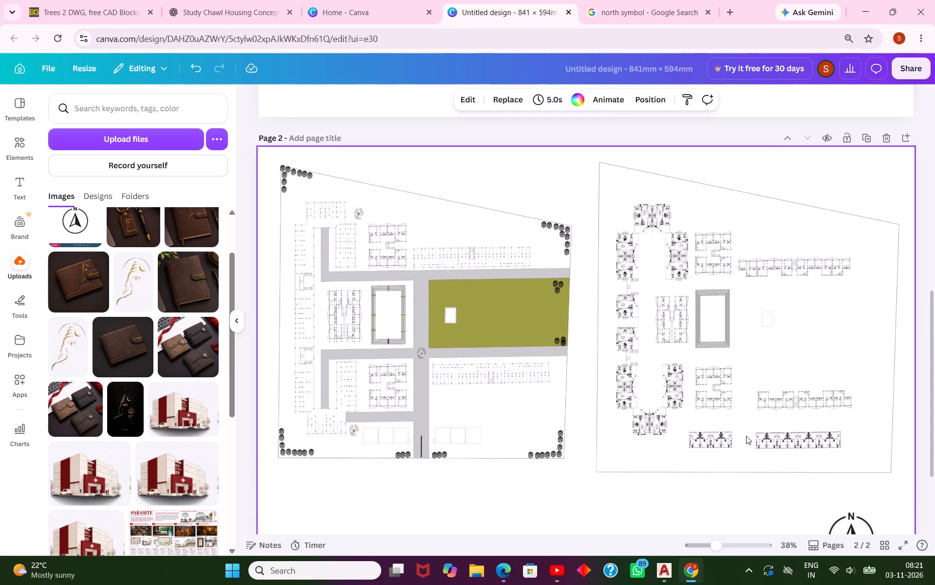
scroll(746, 436, "down", 2)
scroll(746, 436, "up", 1)
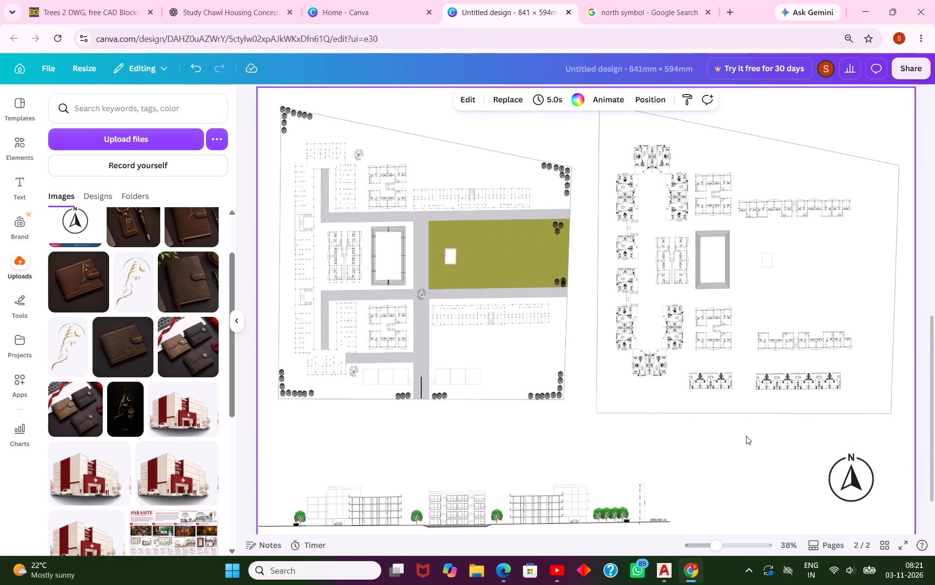
key("Escape")
scroll(703, 424, "down", 2)
scroll(703, 424, "up", 1)
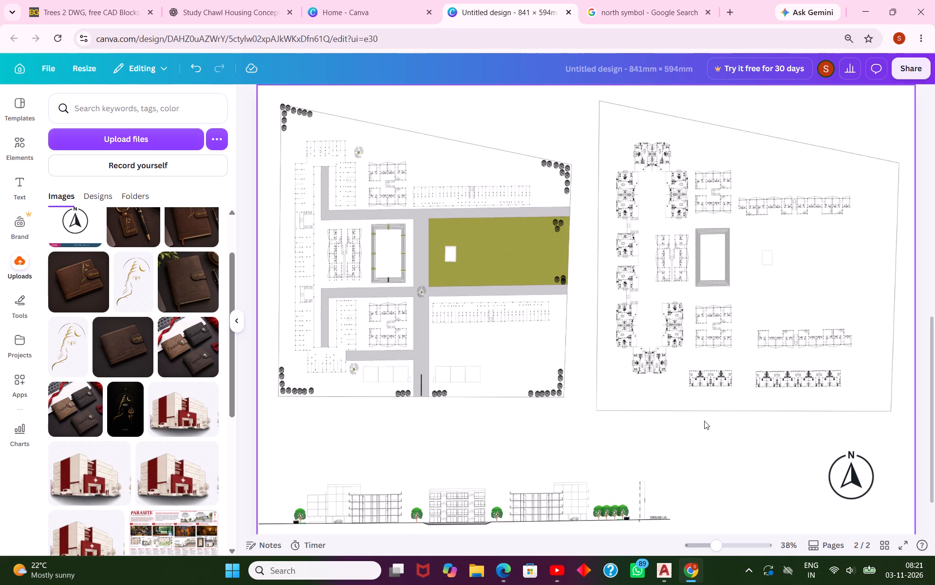
scroll(704, 421, "down", 1)
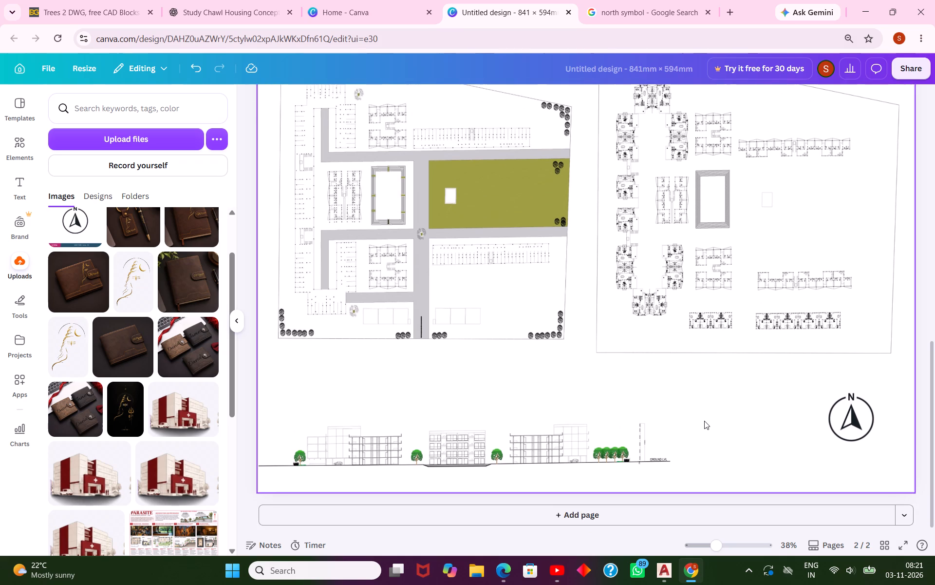
scroll(704, 421, "up", 1)
scroll(704, 421, "down", 1)
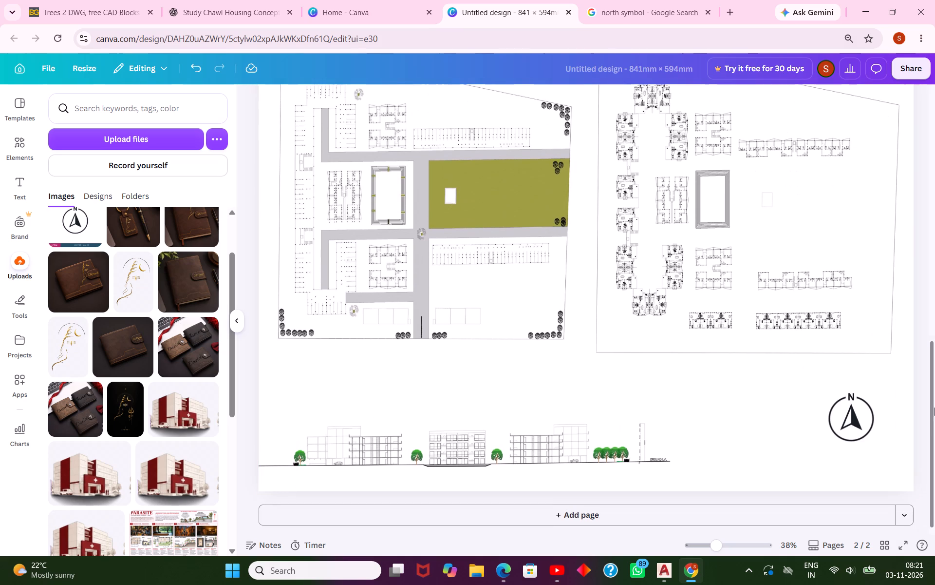
Move the north symbol slightly inward, away from page 2's right edge.
left_click_drag(848, 415, 832, 415)
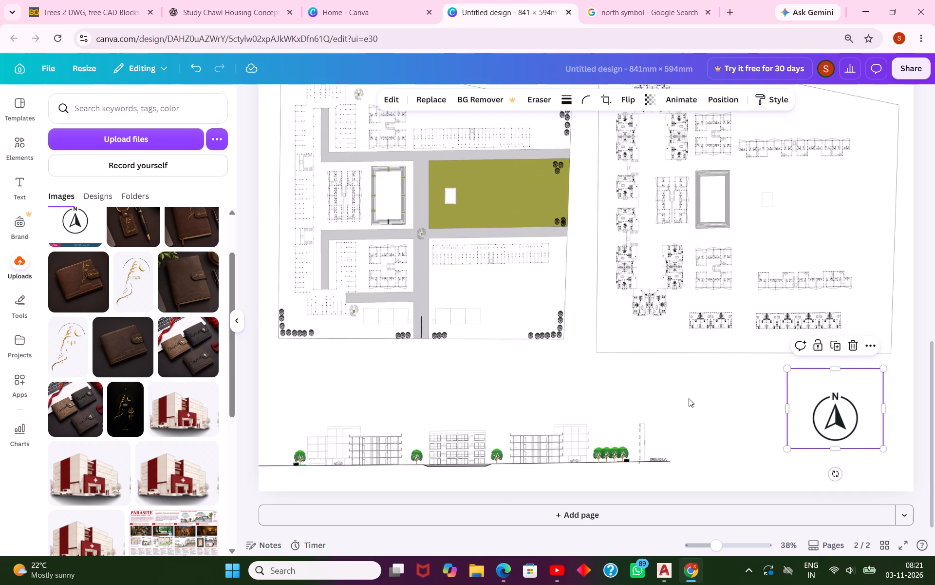
key("Escape")
left_click(695, 397)
Move the section drawing slightly up and to the right, within the space beneath the plans on page 2.
left_click(389, 444)
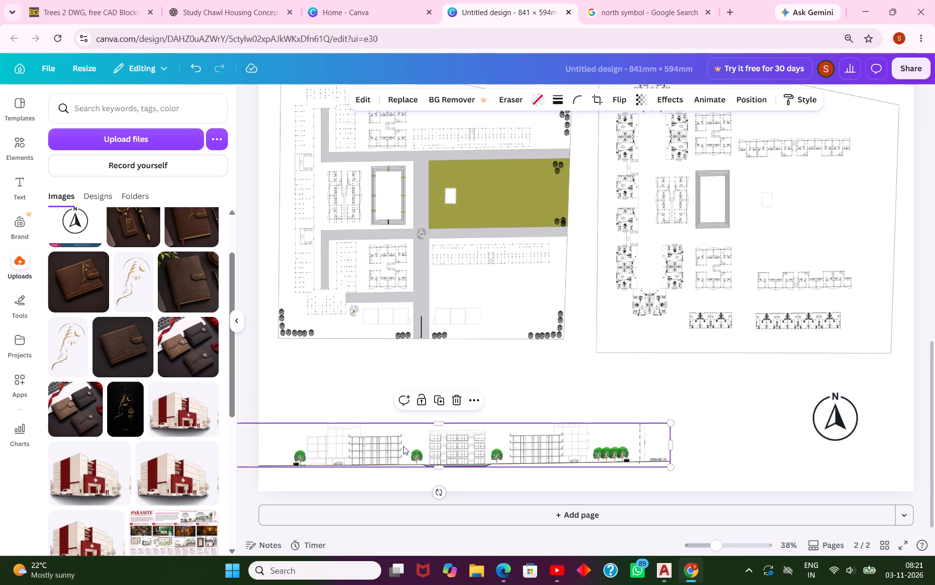
left_click_drag(438, 448, 465, 419)
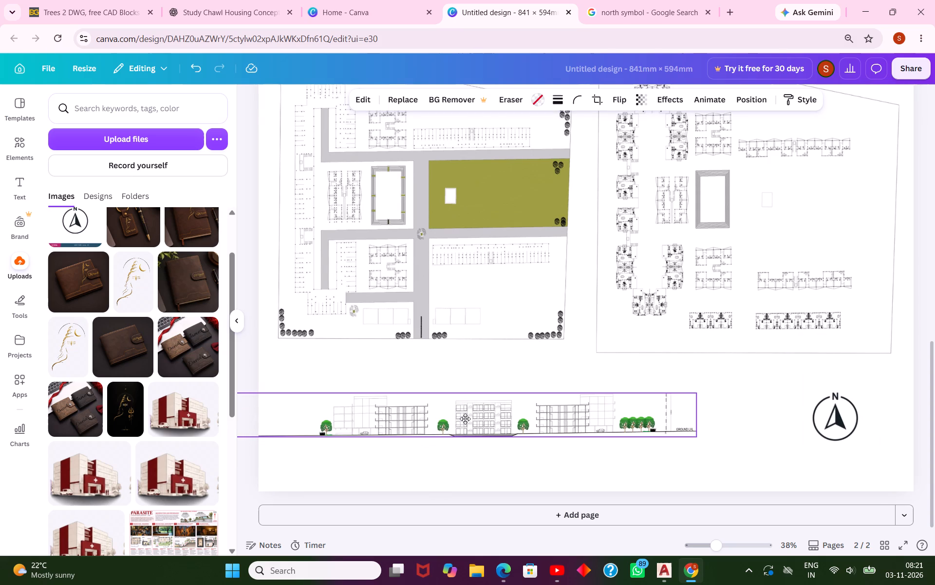
left_click_drag(465, 419, 465, 432)
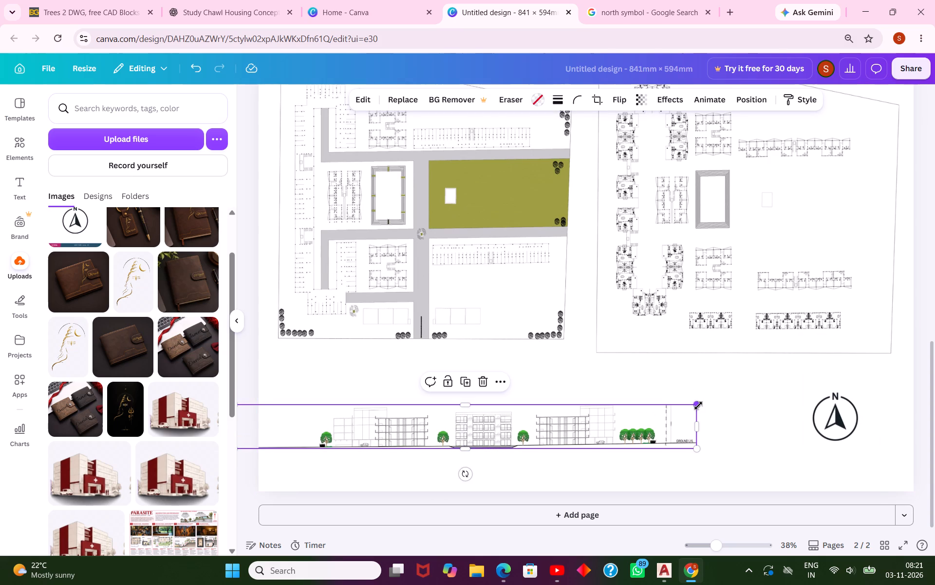
Enlarge the section drawing slightly and shift it up and left beneath the plans on page 2.
left_click_drag(698, 406, 714, 391)
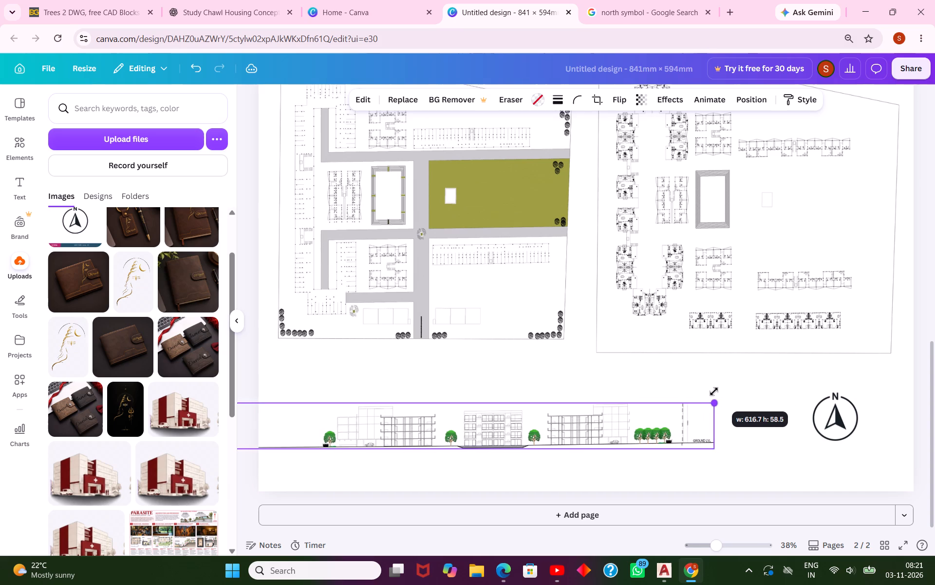
left_click_drag(714, 391, 723, 387)
left_click_drag(569, 431, 572, 426)
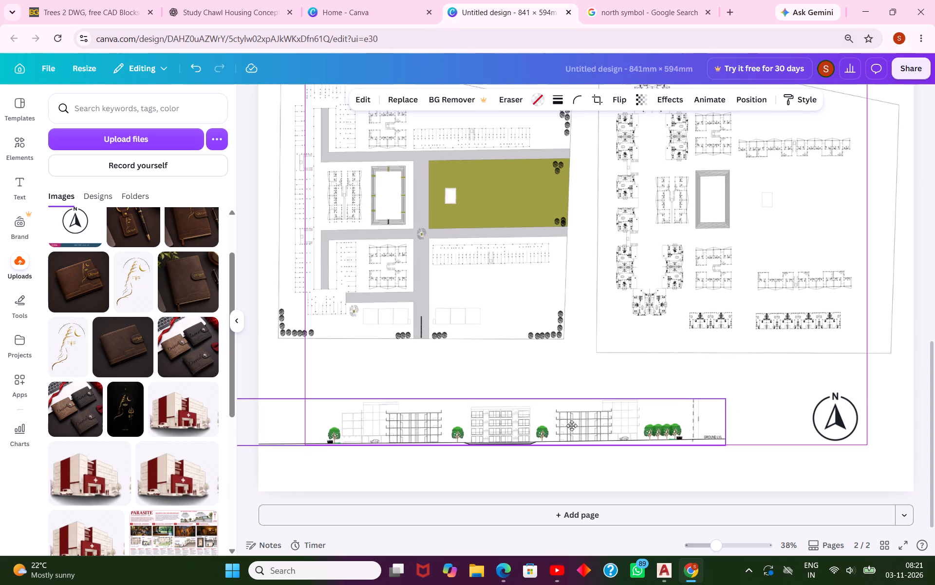
left_click_drag(572, 426, 546, 417)
key("Escape")
scroll(749, 483, "up", 2)
scroll(749, 483, "down", 1)
key("Escape")
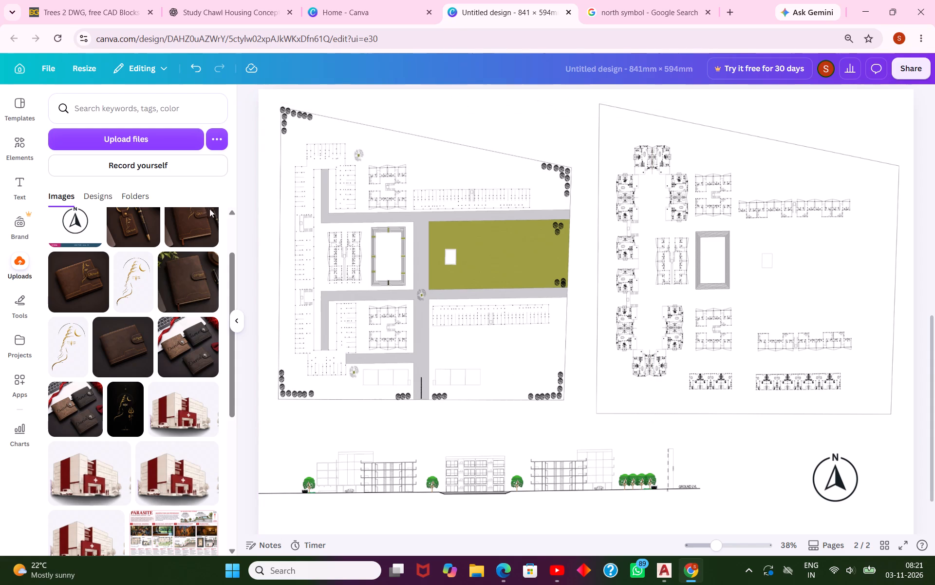
Add a rectangle on page 2 and stretch it to about 810 × 565 mm, leaving a narrow margin inside the page edges.
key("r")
scroll(585, 386, "down", 1)
scroll(585, 387, "up", 2)
left_click_drag(514, 312, 422, 248)
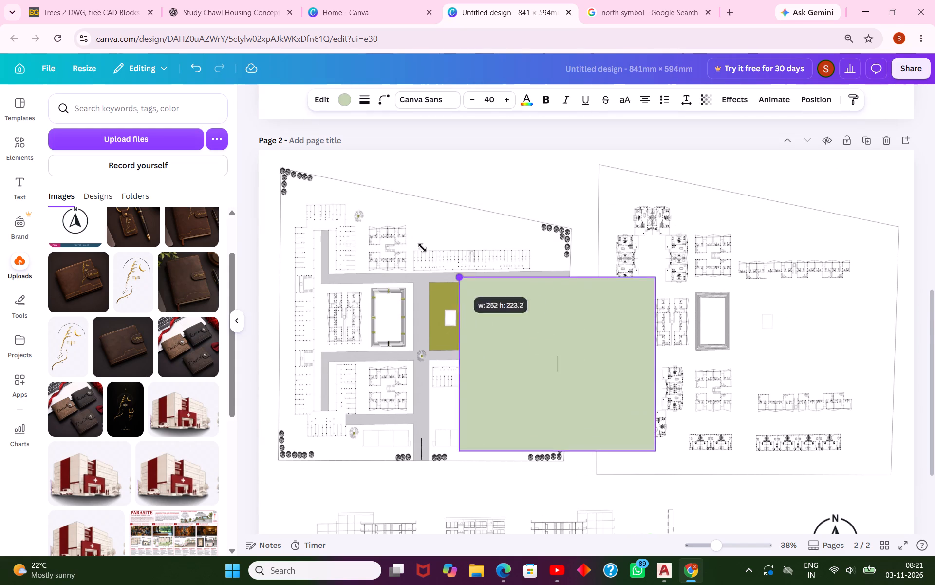
left_click_drag(422, 248, 269, 162)
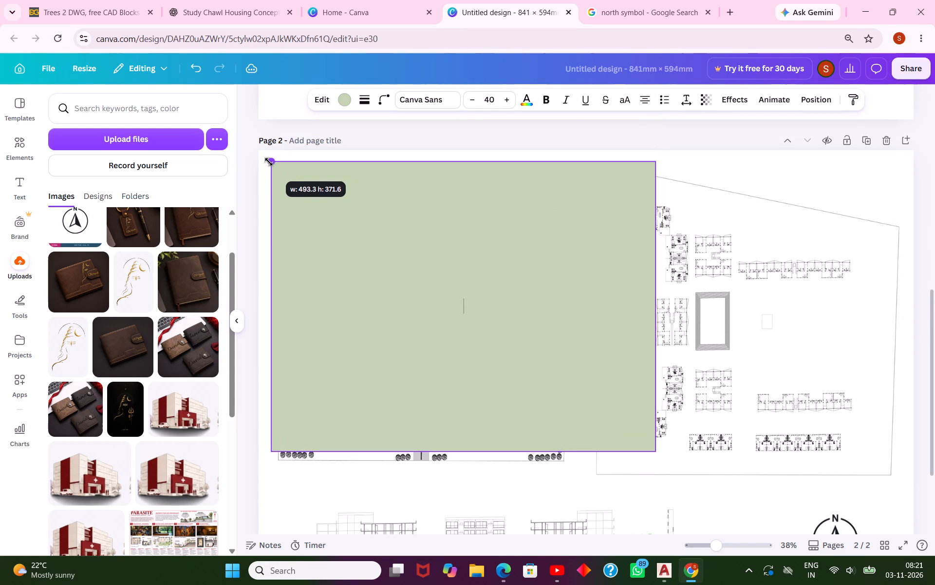
left_click_drag(269, 162, 265, 162)
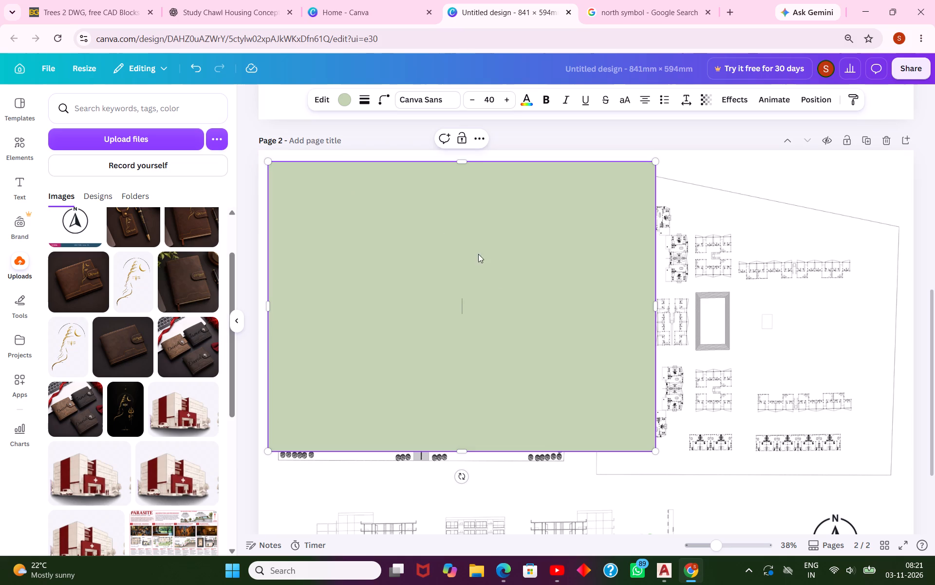
scroll(497, 278, "down", 2)
left_click_drag(658, 332, 690, 358)
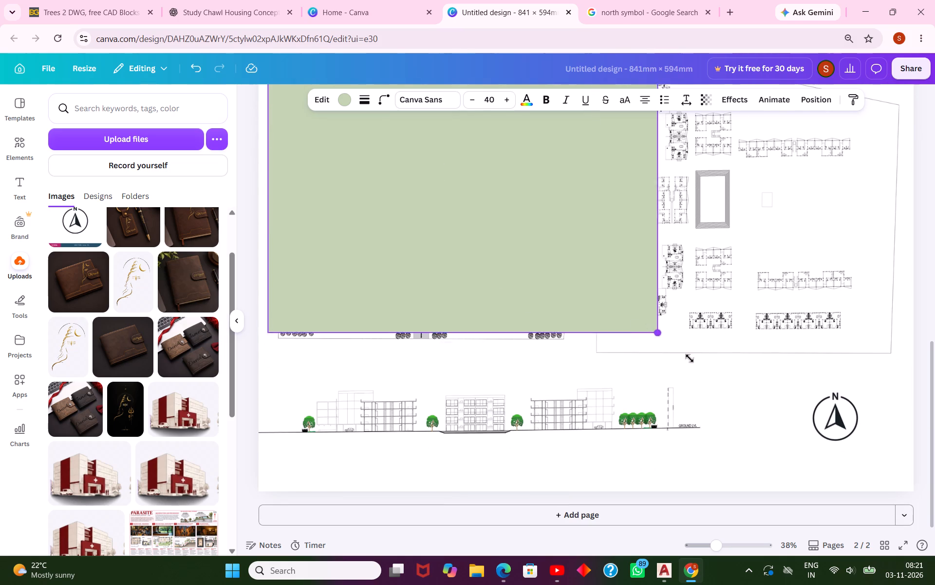
left_click_drag(690, 358, 903, 476)
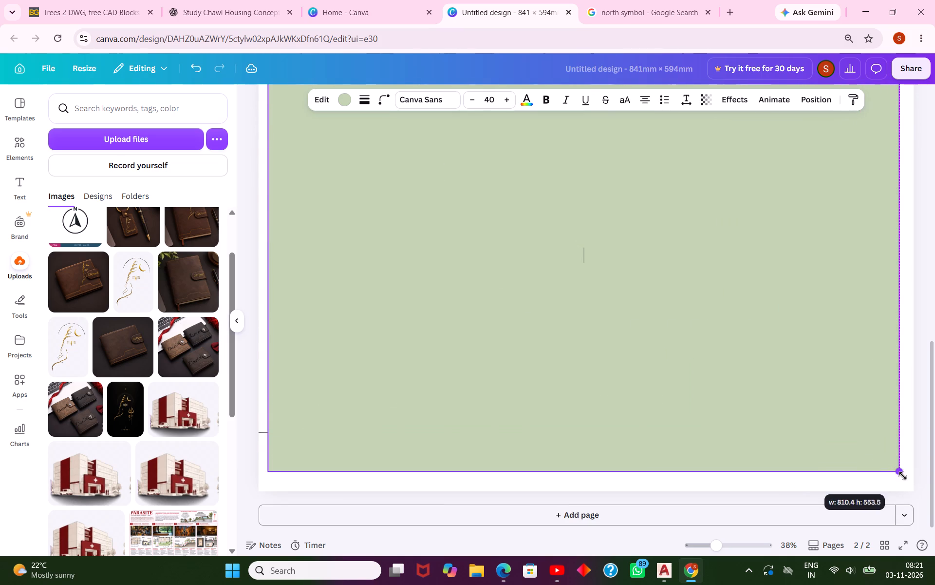
left_click_drag(903, 476, 904, 481)
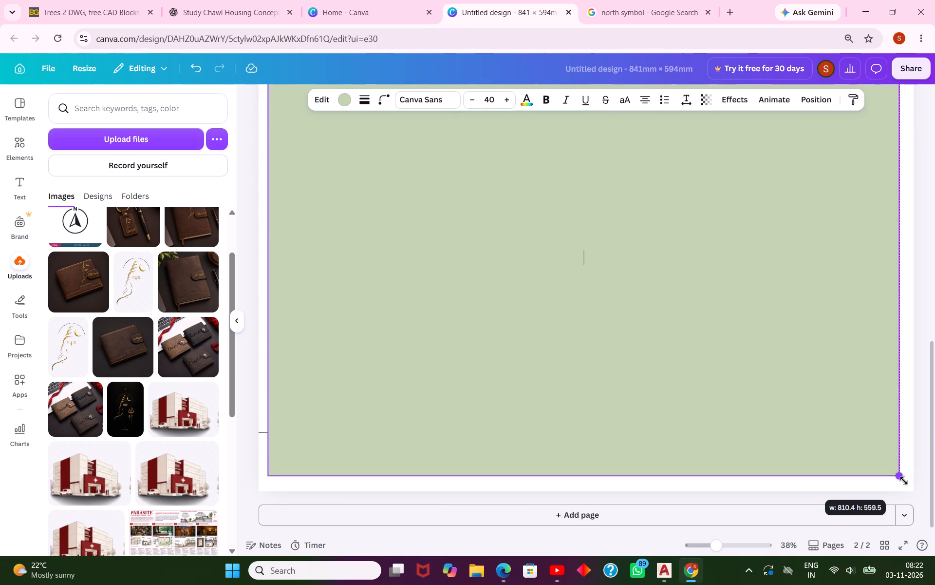
left_click_drag(904, 481, 902, 483)
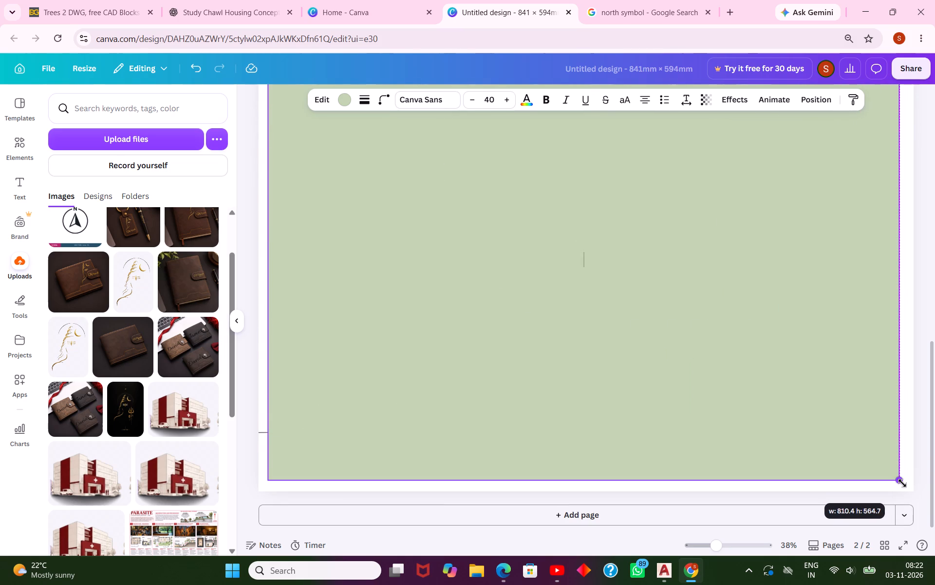
left_click_drag(902, 483, 905, 483)
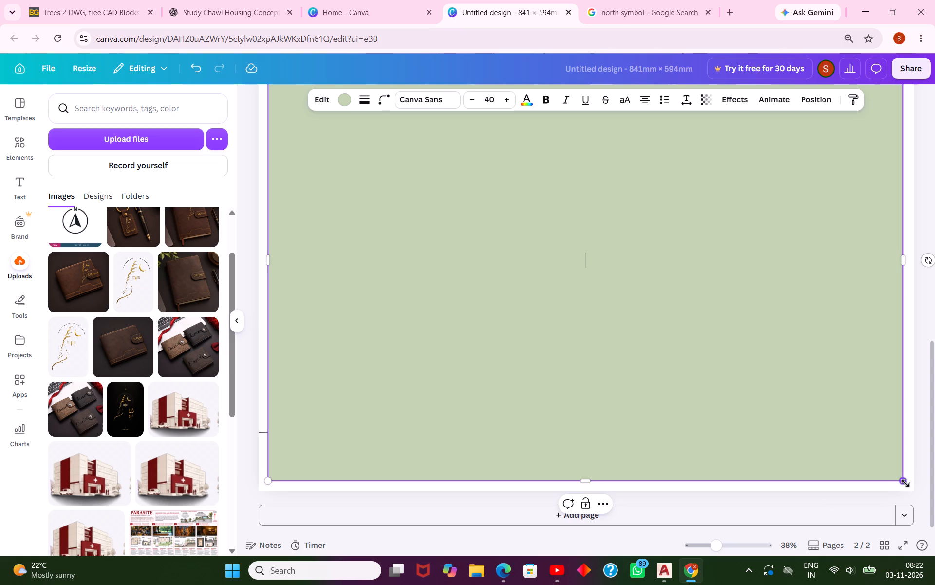
Make the rectangle a page border with no fill and a solid black outline of weight 7.
left_click(341, 99)
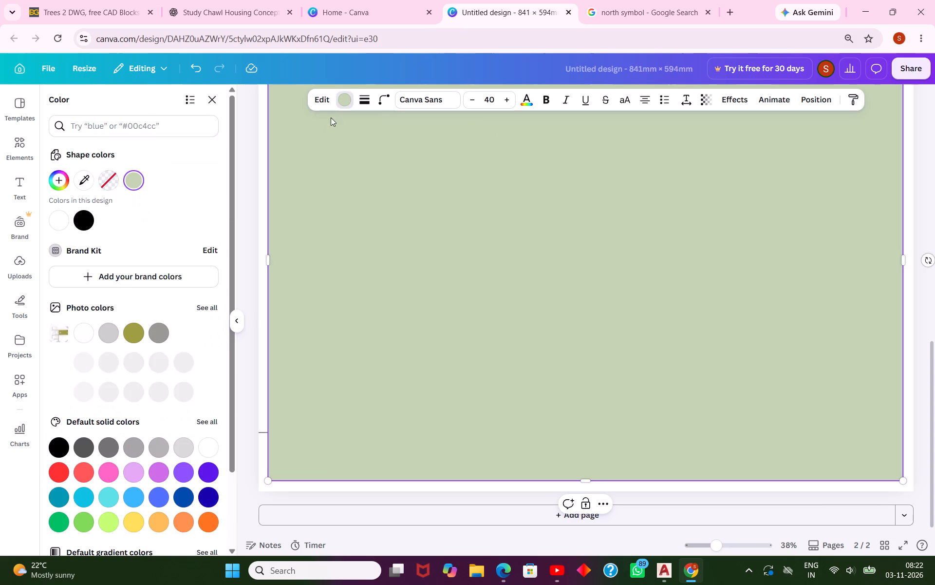
left_click(106, 182)
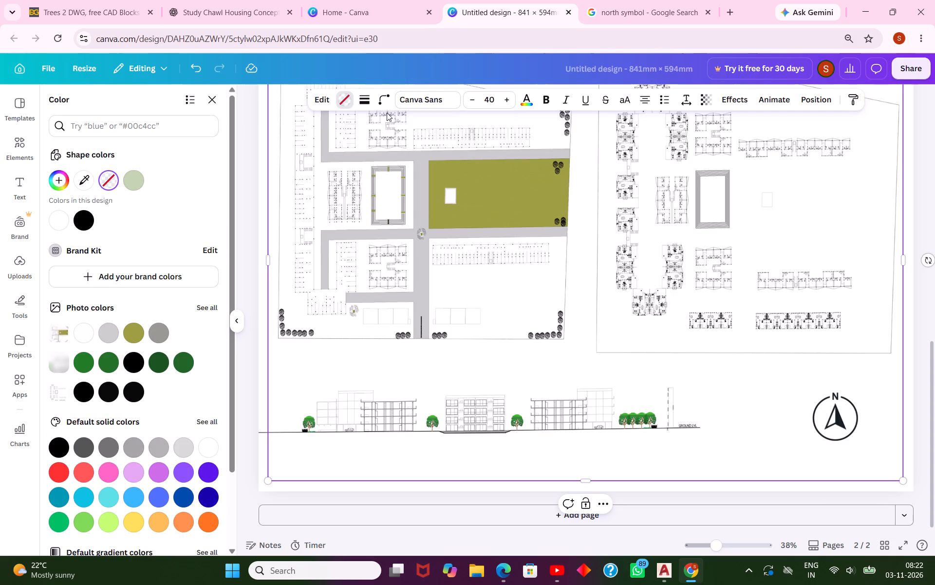
left_click(361, 101)
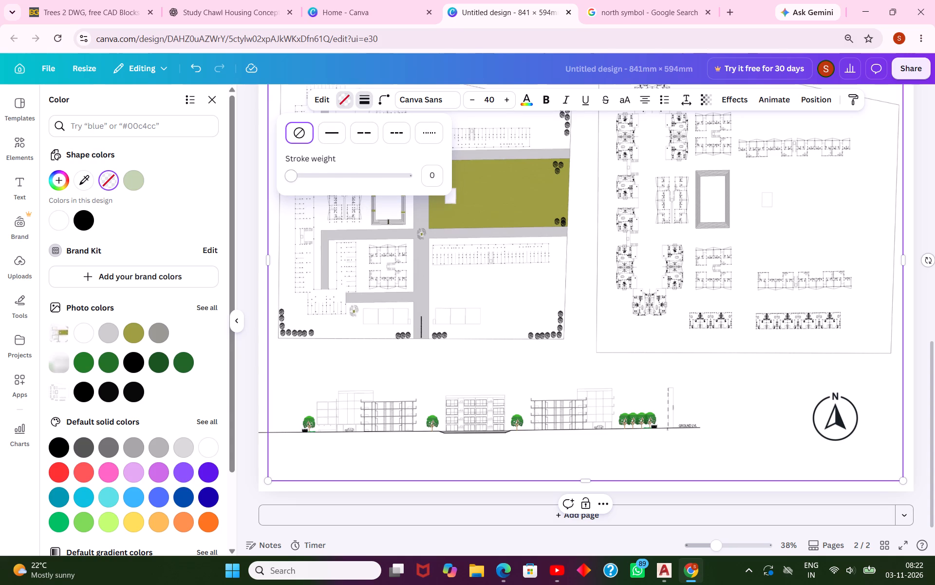
left_click(296, 175)
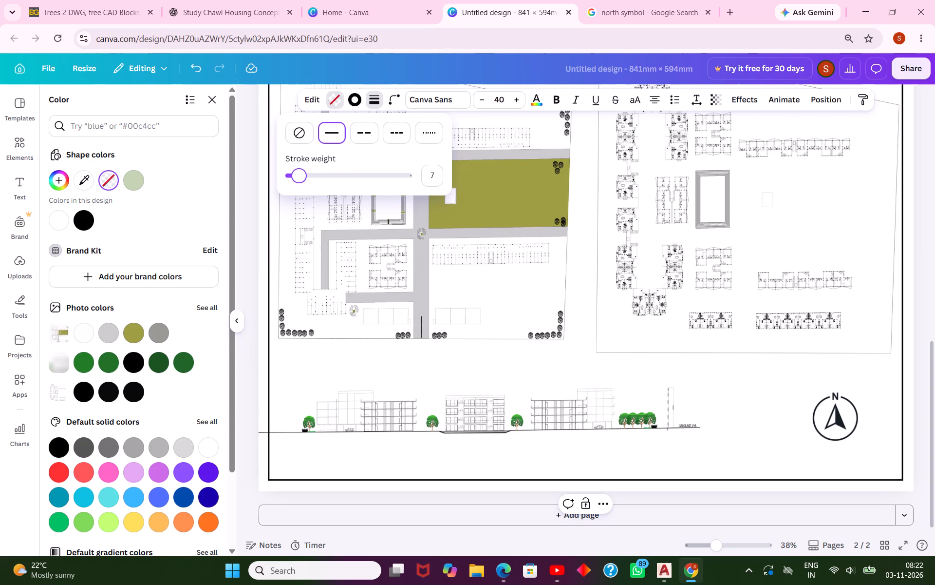
left_click(255, 230)
scroll(603, 409, "up", 2)
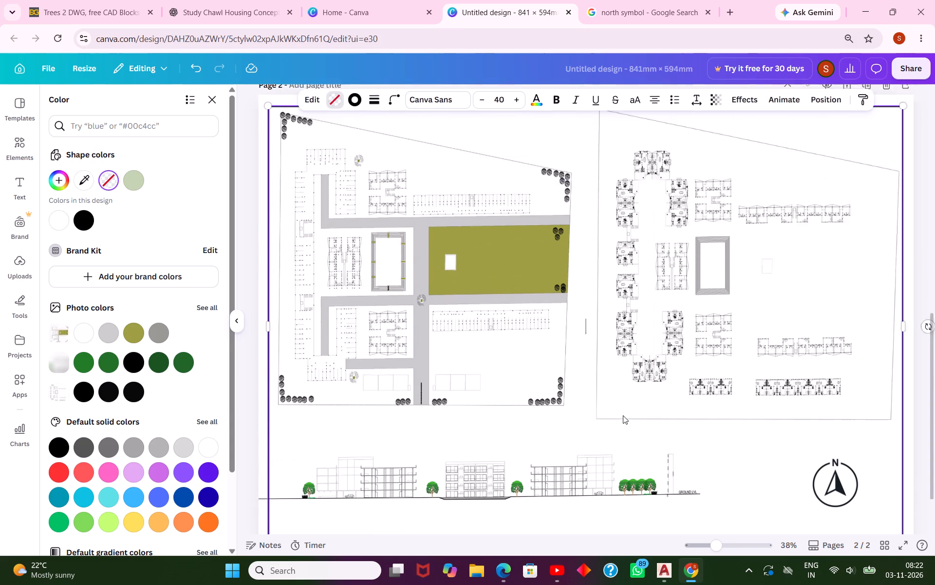
scroll(570, 370, "down", 1)
scroll(570, 370, "up", 1)
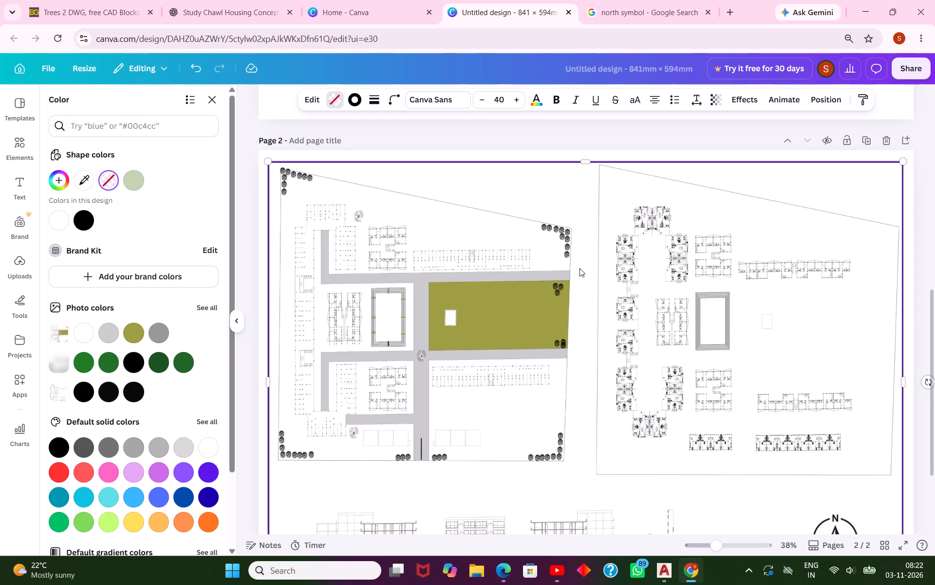
key("Escape")
key("Escape")
Examine page 2's drawings, section and north symbol against the new border, both close up and as a whole sheet.
scroll(550, 248, "down", 3)
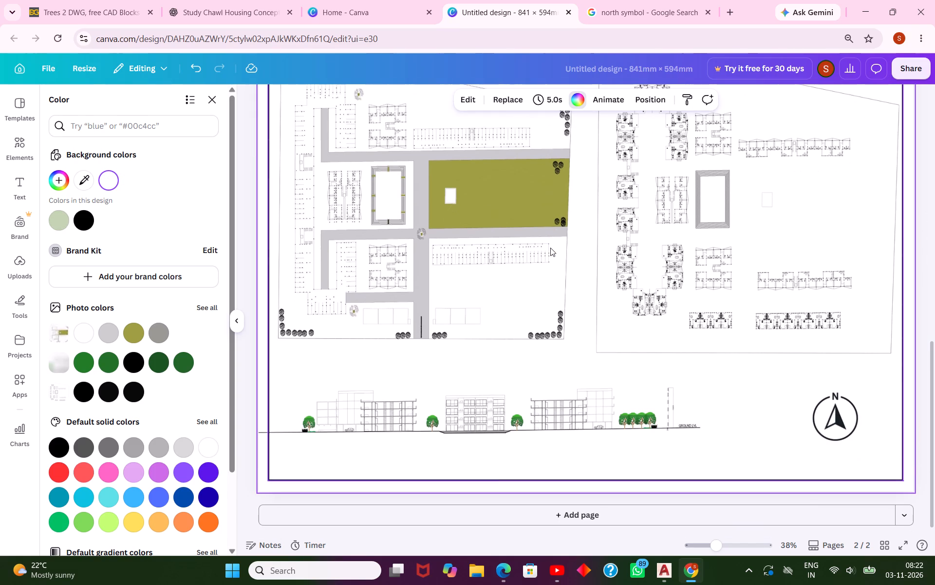
scroll(596, 279, "down", 1)
scroll(601, 298, "up", 1)
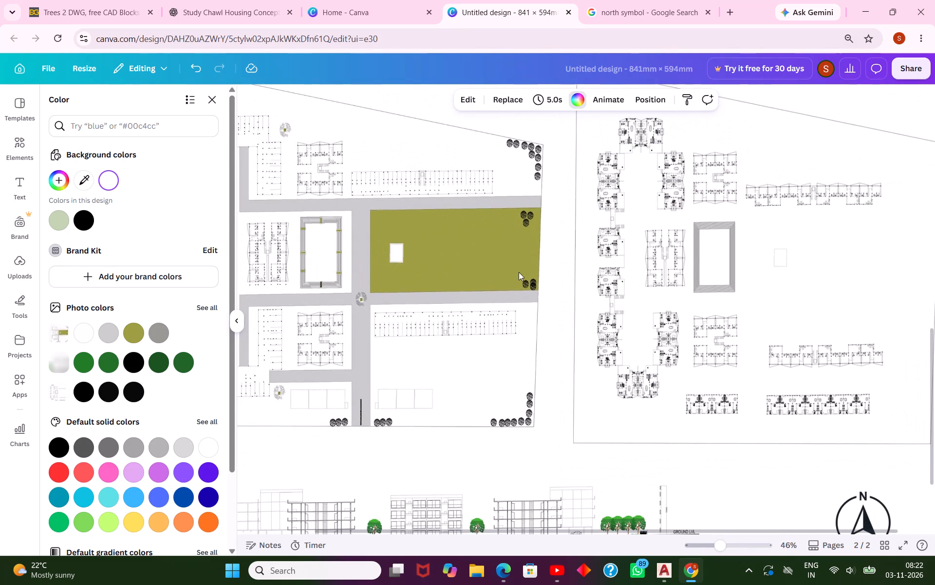
scroll(519, 272, "down", 1)
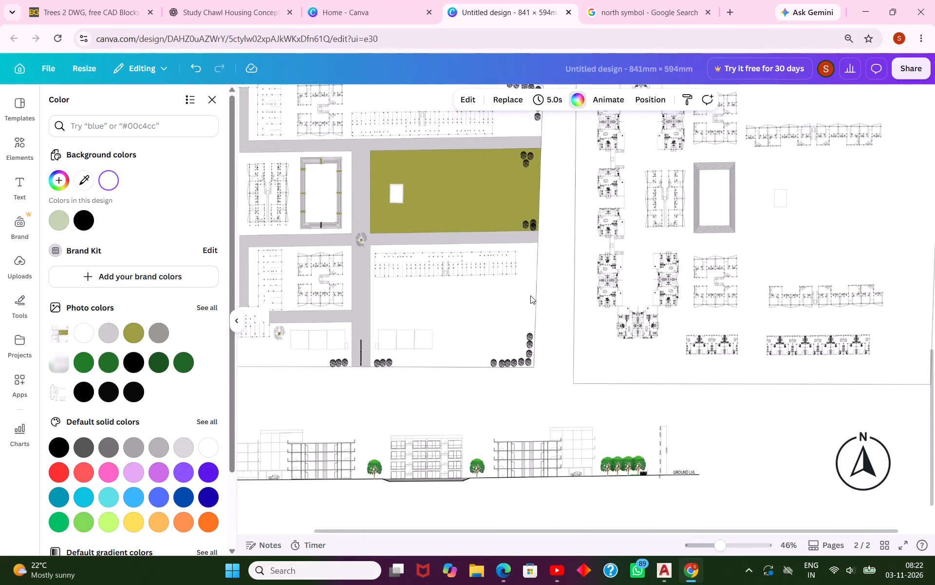
scroll(495, 263, "down", 1)
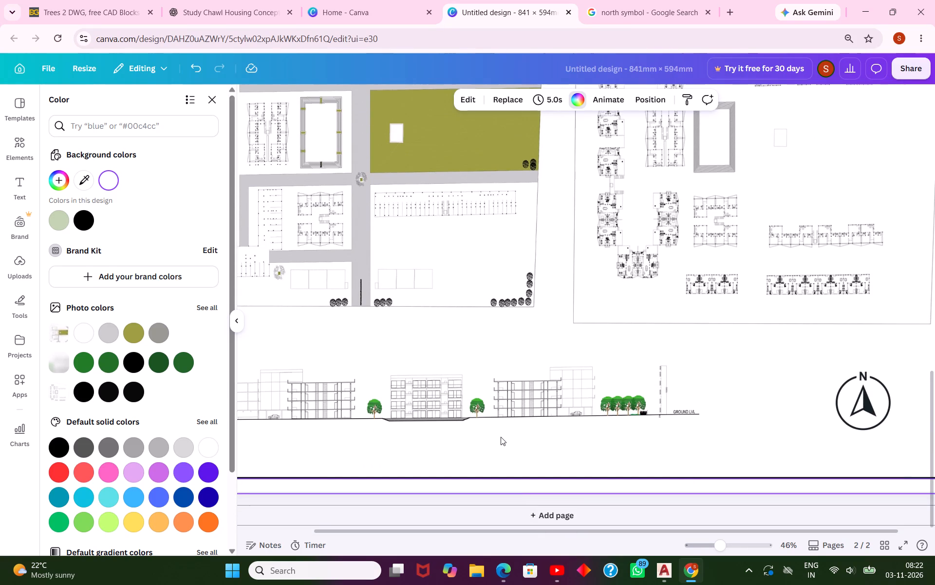
scroll(501, 437, "down", 2)
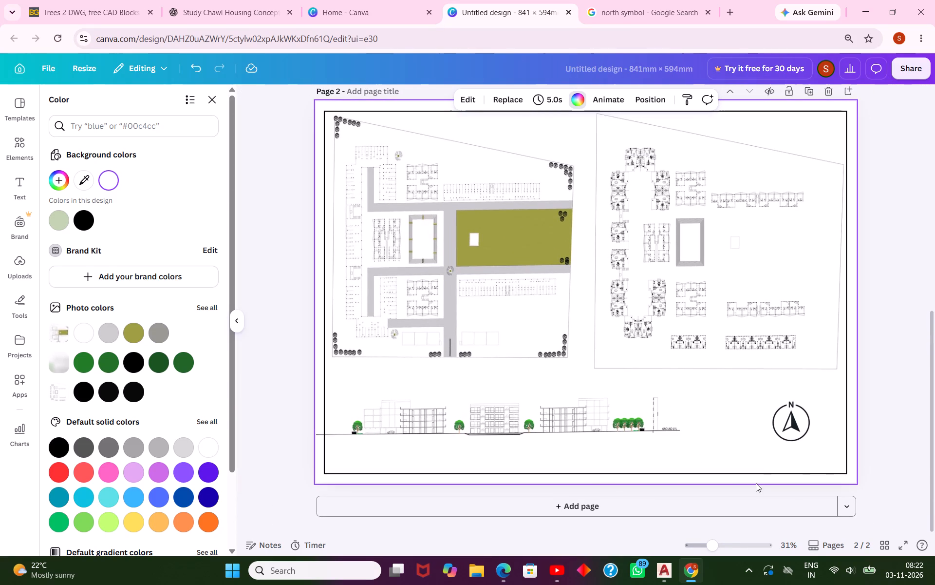
scroll(770, 482, "up", 1)
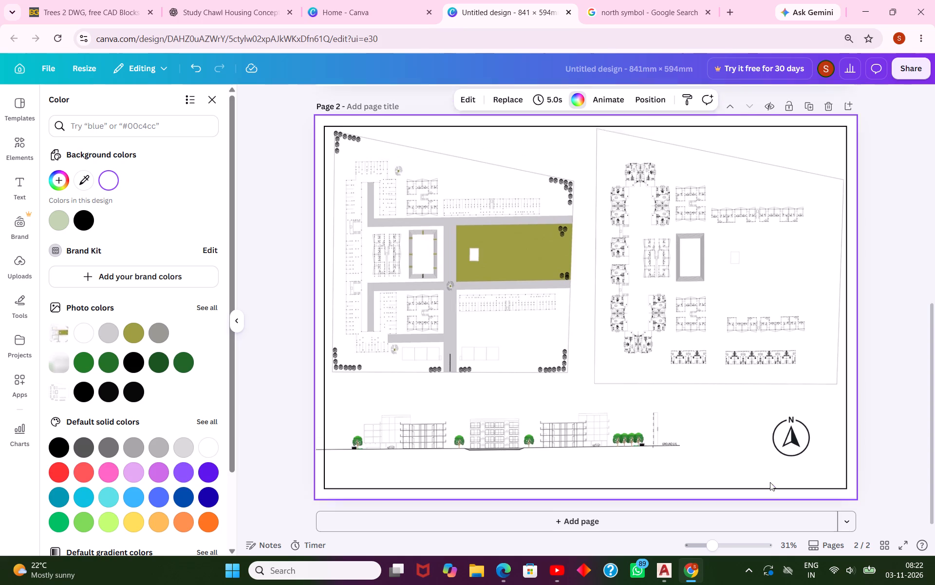
scroll(770, 482, "down", 2)
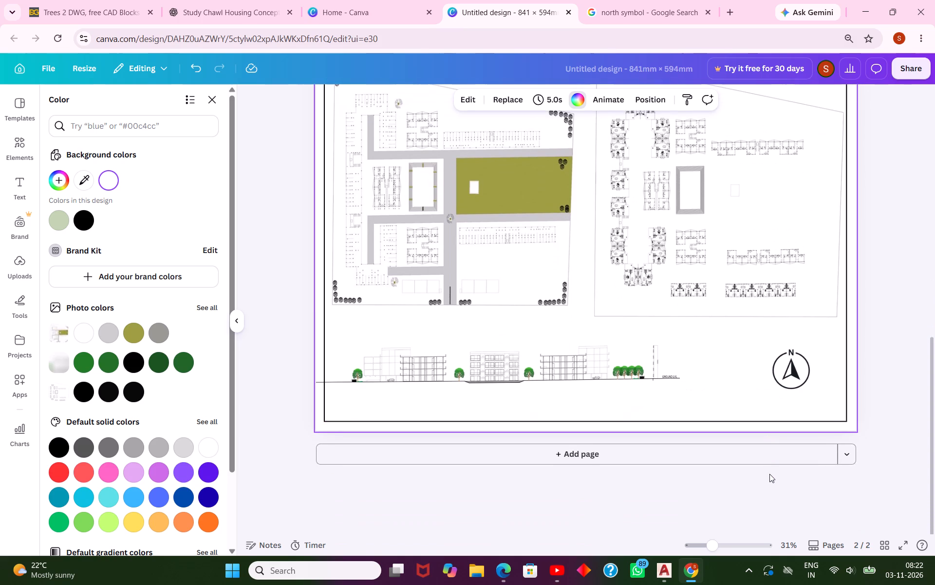
scroll(735, 399, "up", 2)
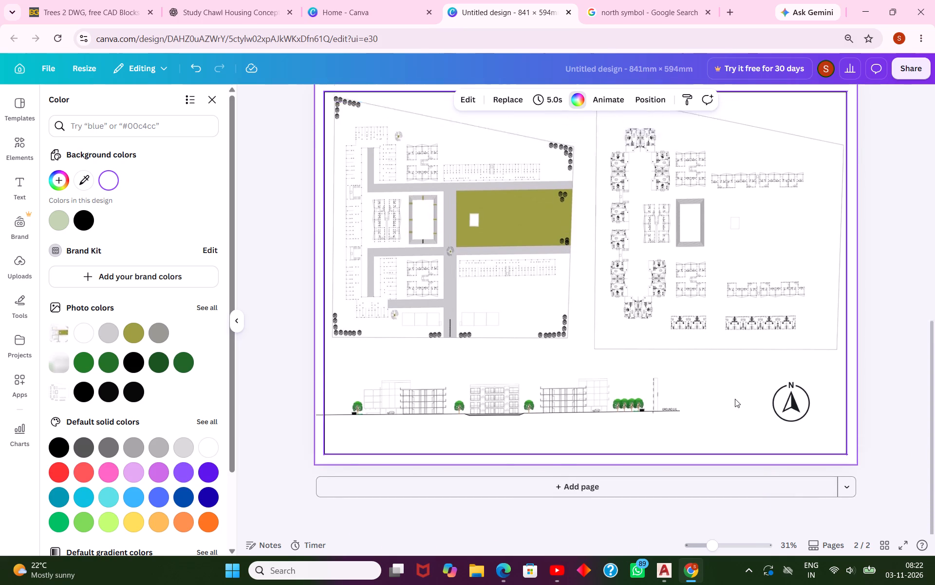
scroll(735, 399, "down", 2)
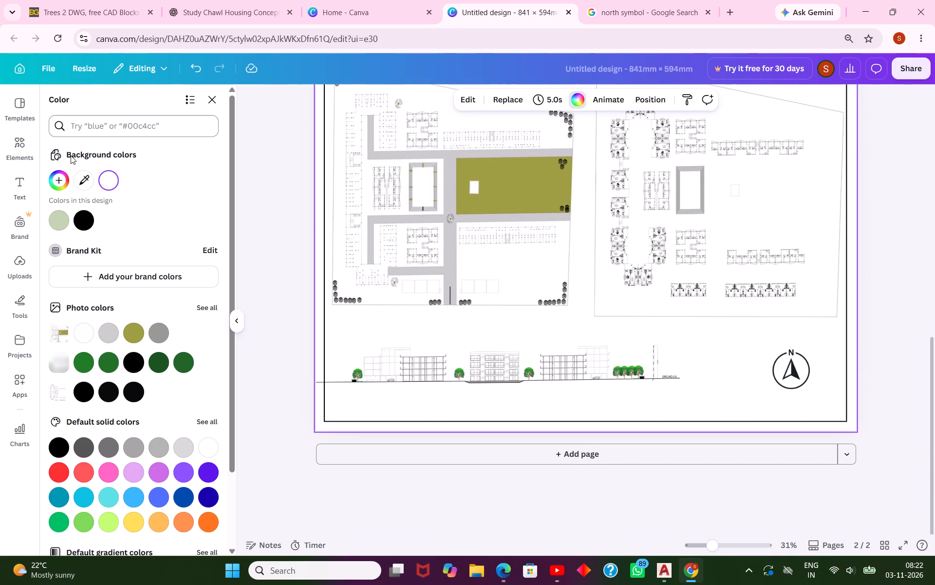
Add a subheading text block on page 2 with the student's name, DIV:B and the roll number on three lines.
left_click(23, 181)
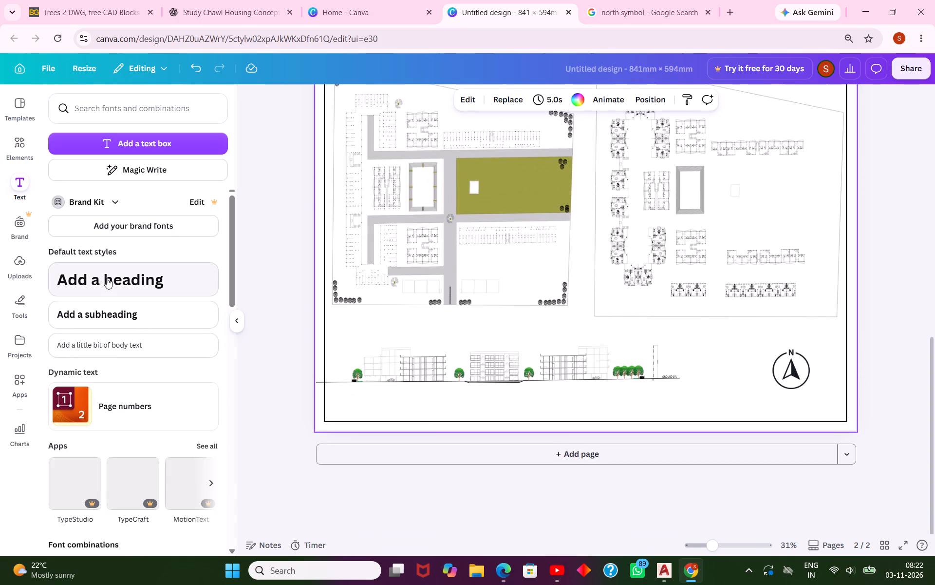
left_click(108, 317)
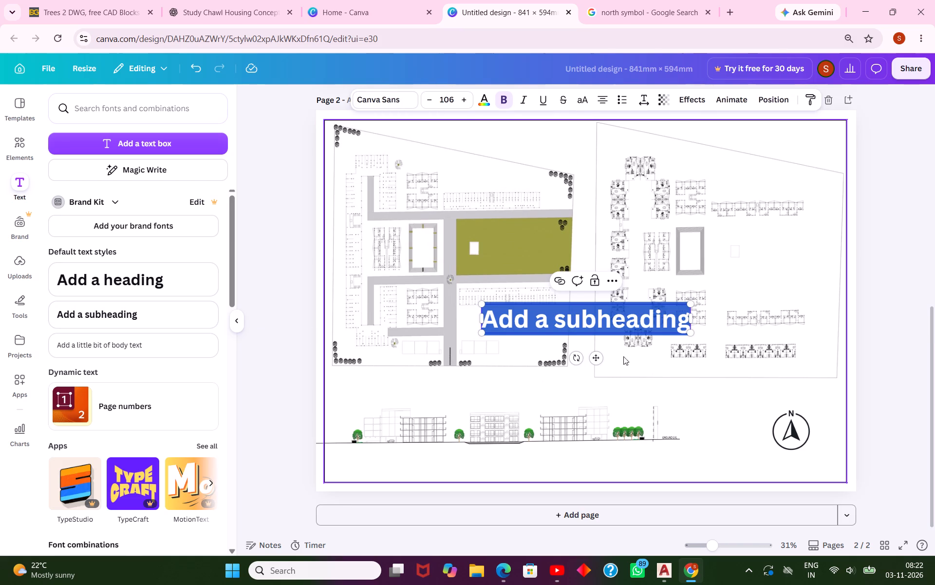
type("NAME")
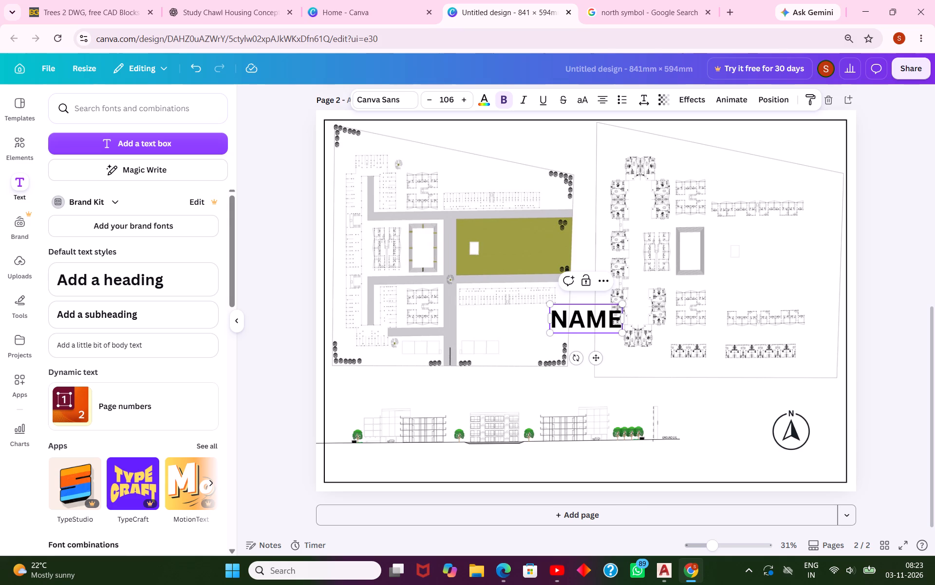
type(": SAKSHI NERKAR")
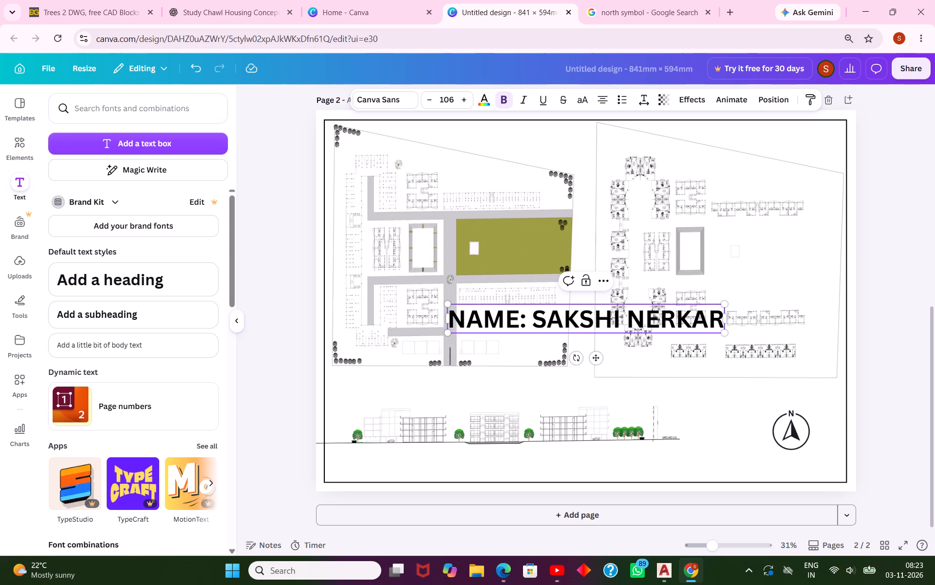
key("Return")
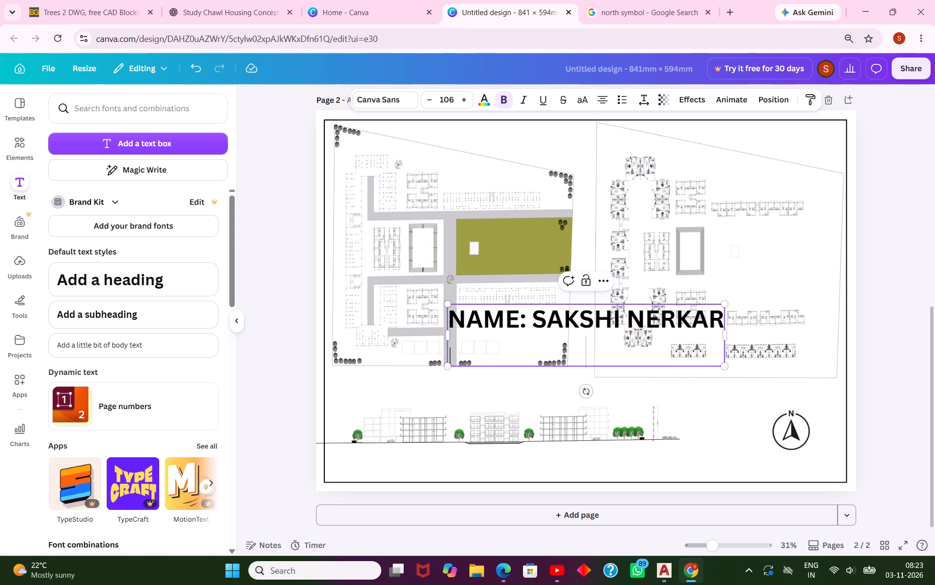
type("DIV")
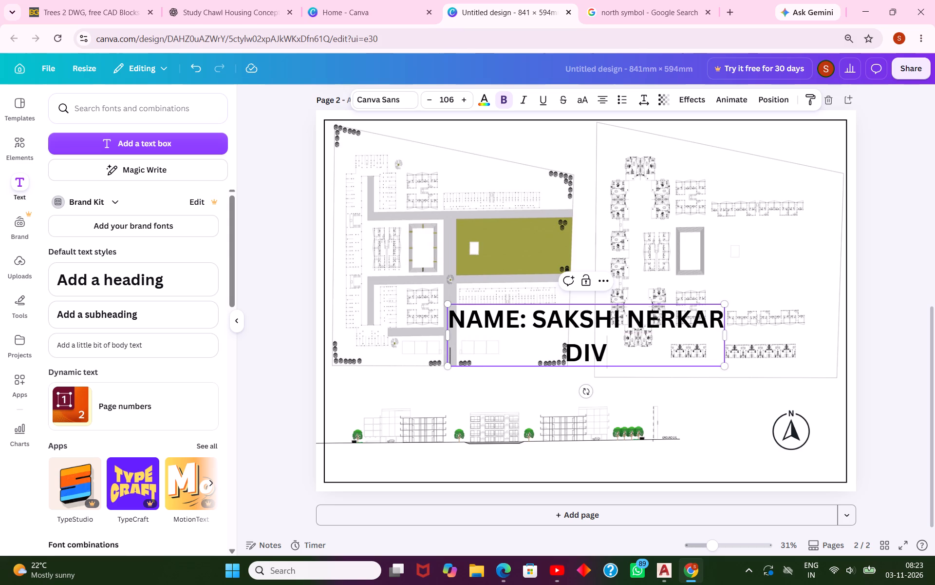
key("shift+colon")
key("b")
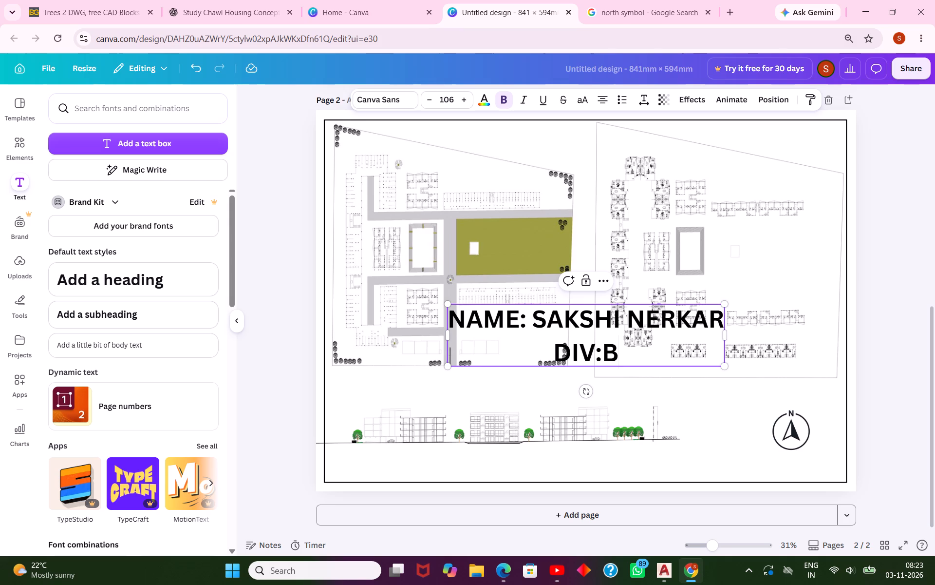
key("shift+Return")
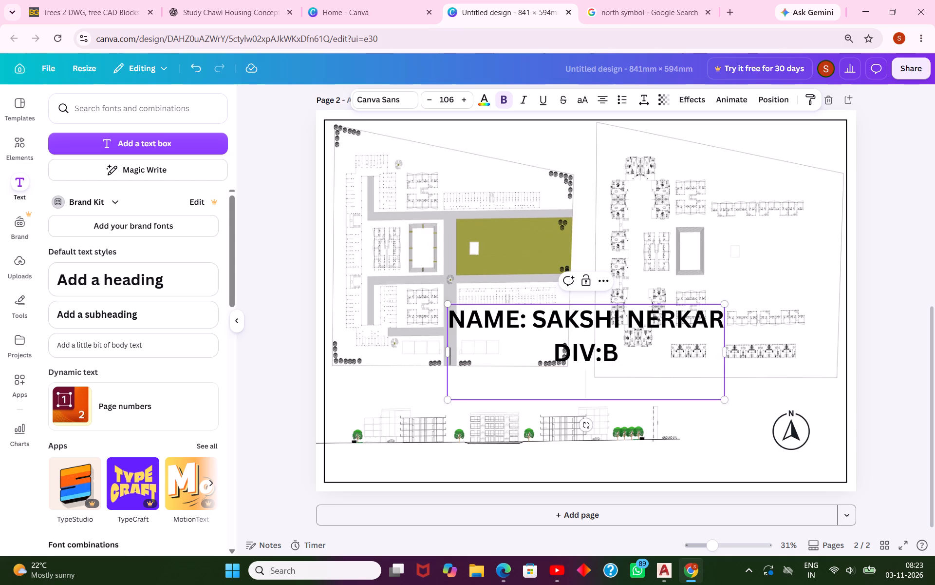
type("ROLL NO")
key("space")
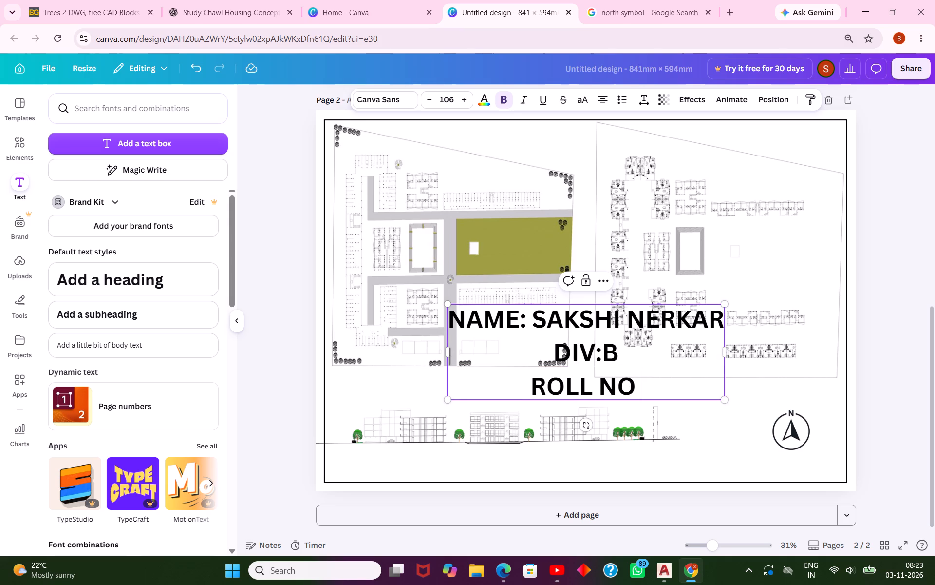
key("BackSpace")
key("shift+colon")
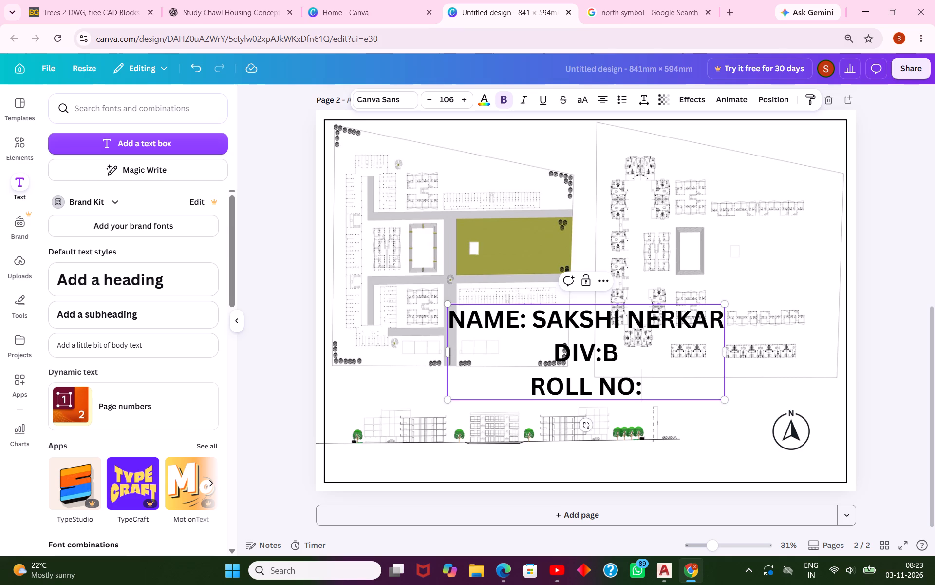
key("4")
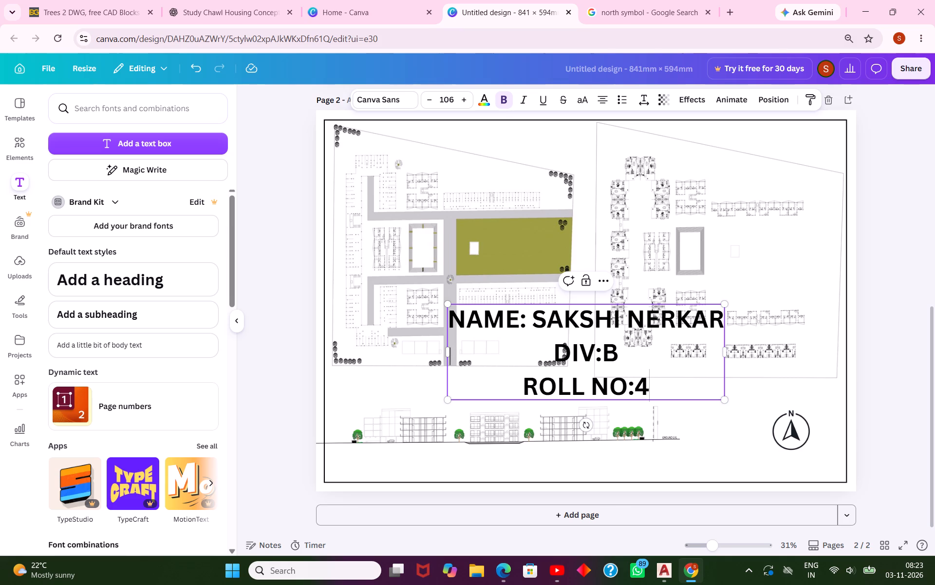
Left-align the division and roll number lines so all three lines of the student text share one edge.
left_click(602, 97)
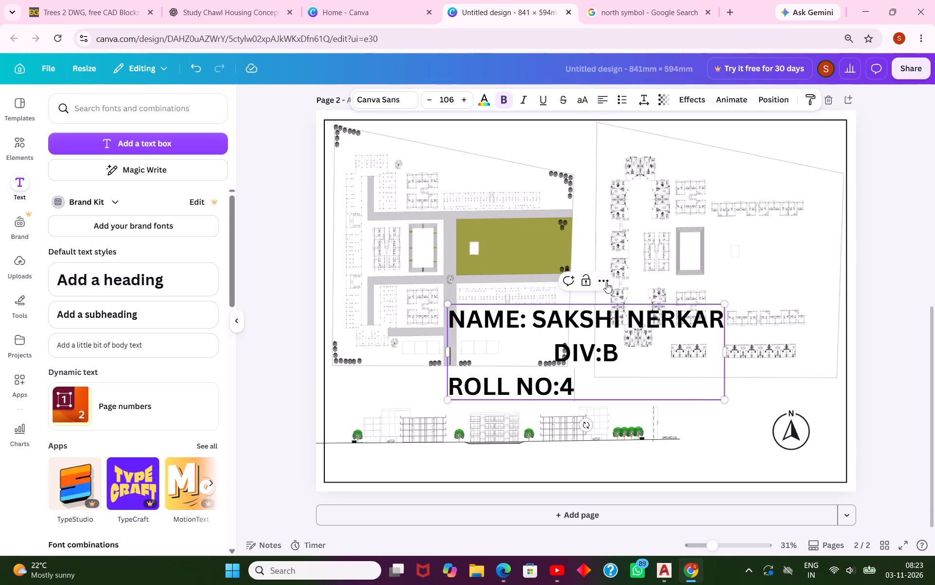
double_click(602, 97)
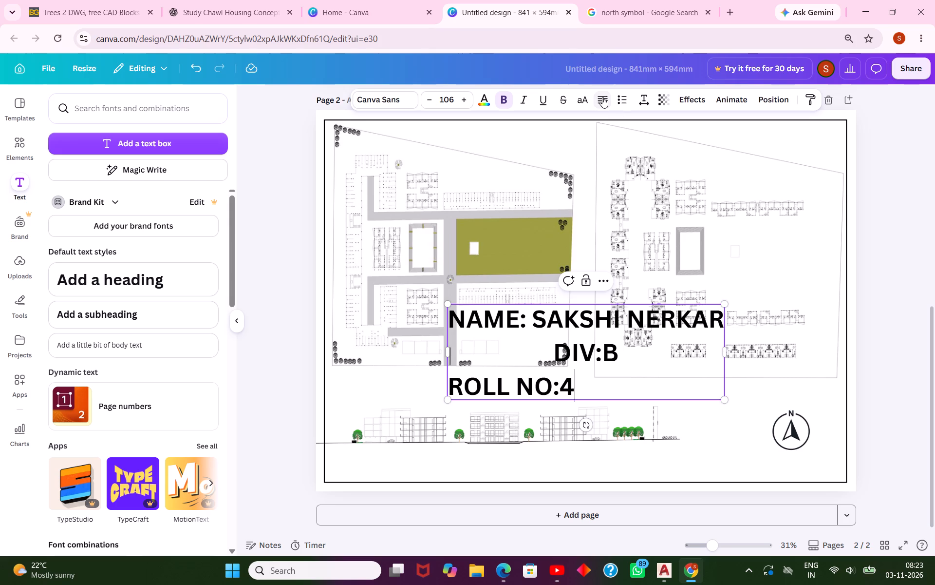
left_click(602, 97)
left_click(602, 97)
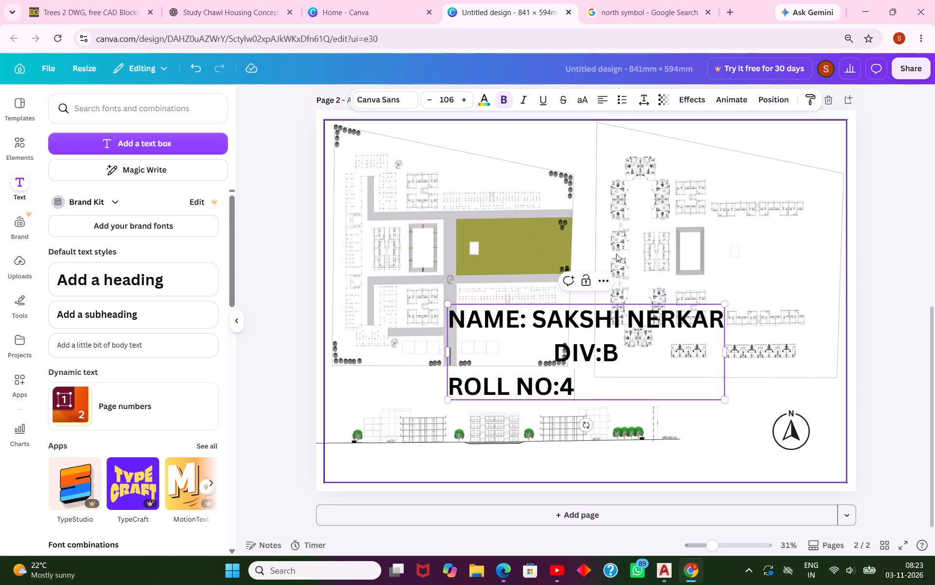
left_click(632, 348)
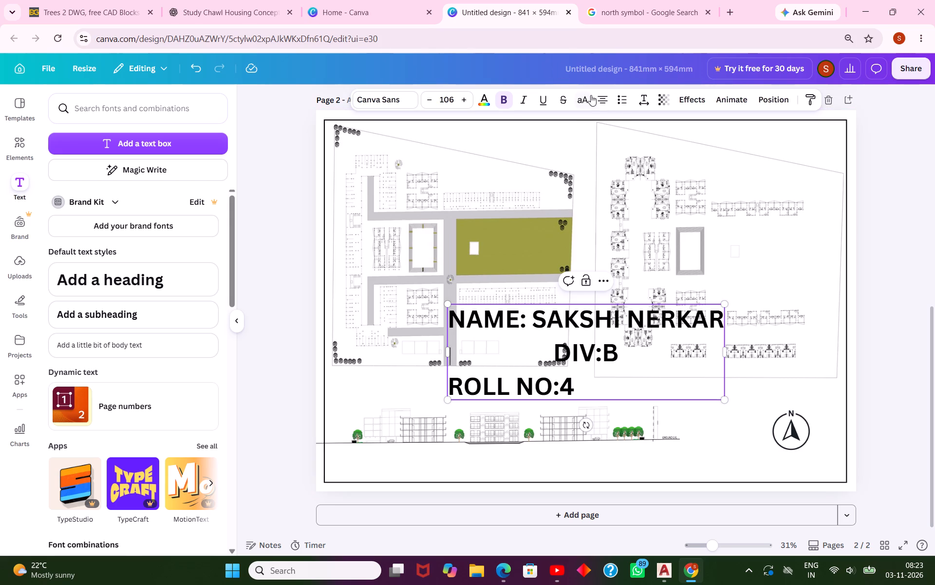
left_click(603, 95)
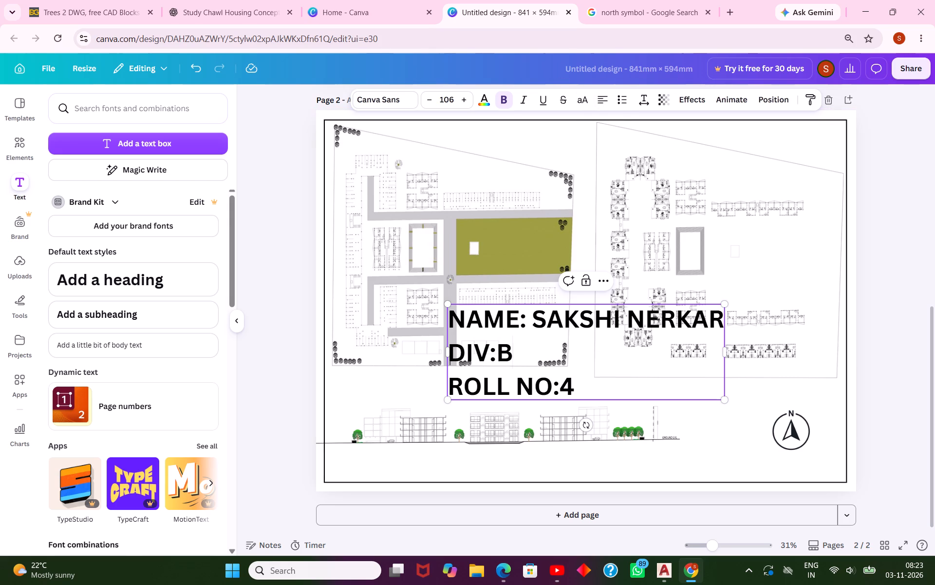
Shrink the student text to about 82 × 28 mm and place it beneath the north symbol, inside the border's bottom-right corner.
left_click_drag(725, 301, 717, 305)
left_click_drag(717, 305, 522, 365)
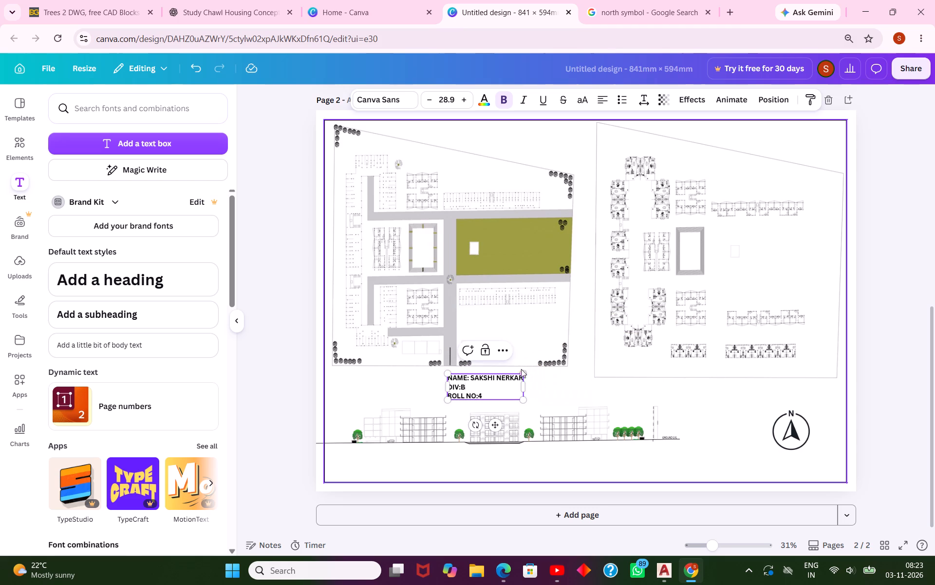
left_click_drag(501, 427, 822, 507)
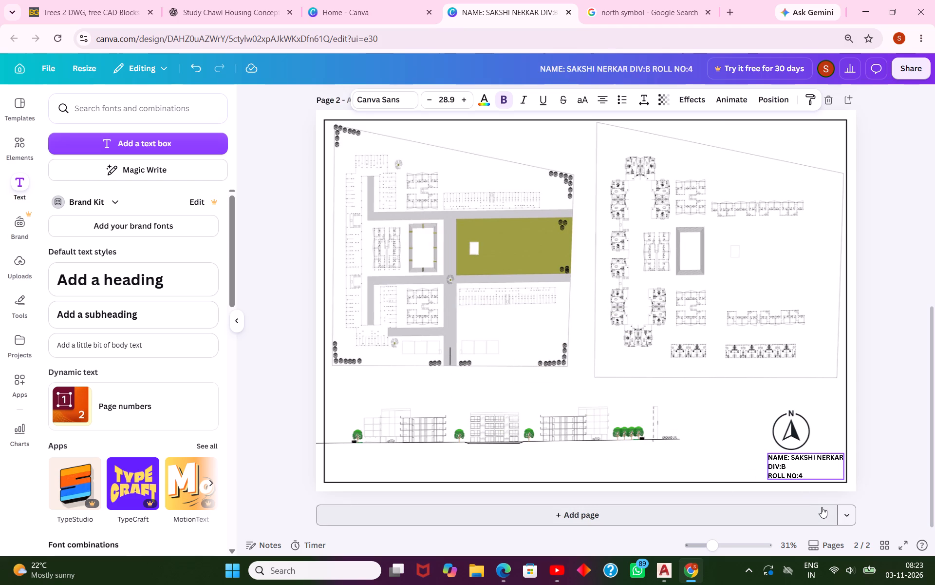
left_click_drag(822, 507, 822, 508)
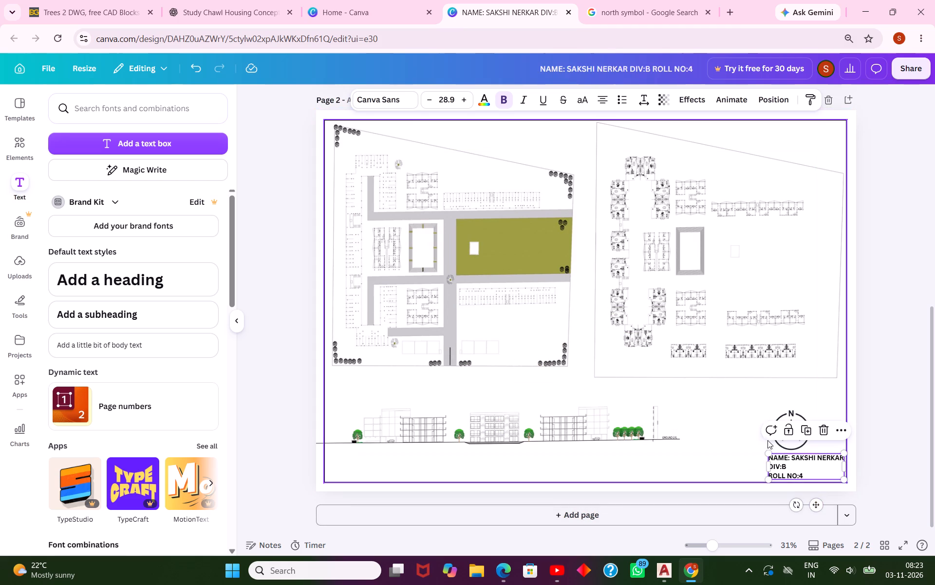
left_click_drag(766, 453, 781, 468)
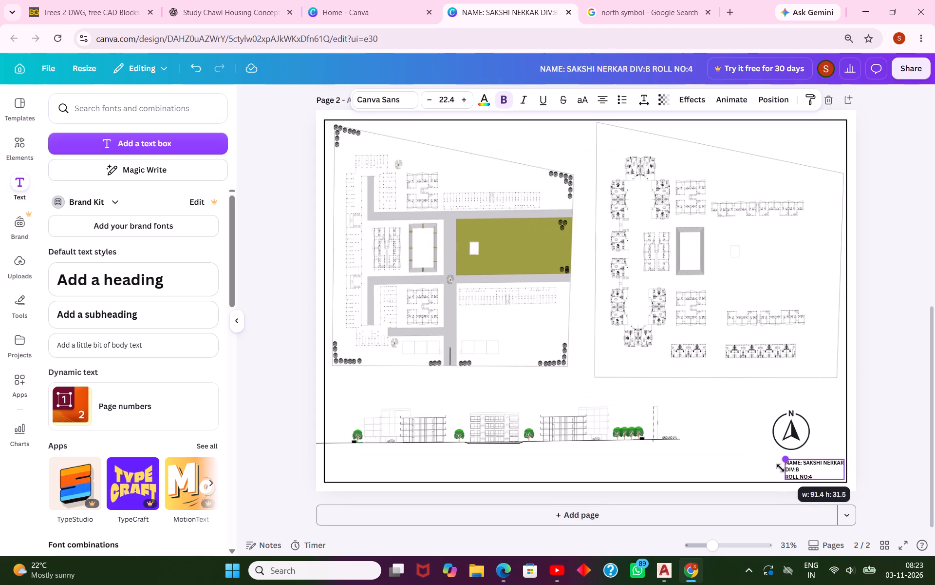
left_click_drag(781, 468, 784, 470)
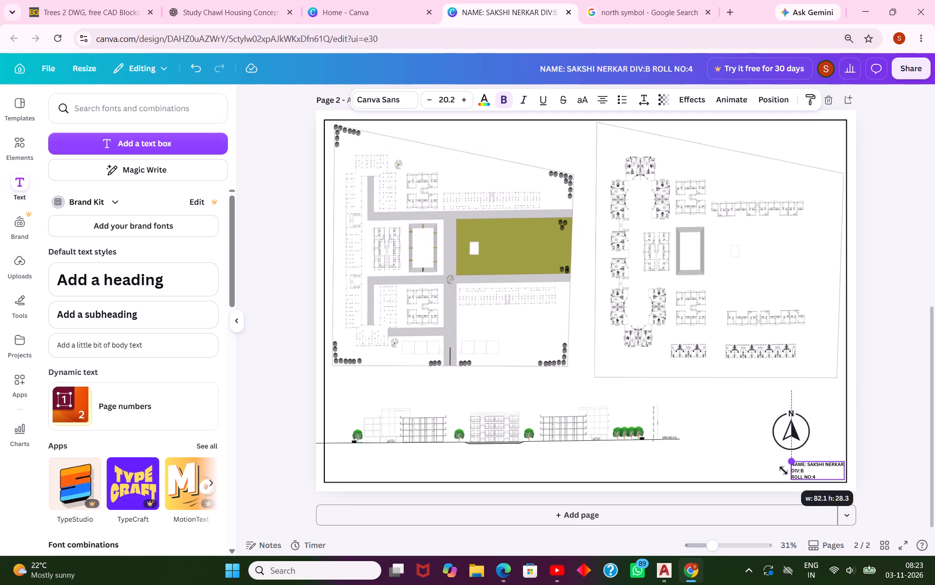
left_click_drag(784, 470, 785, 475)
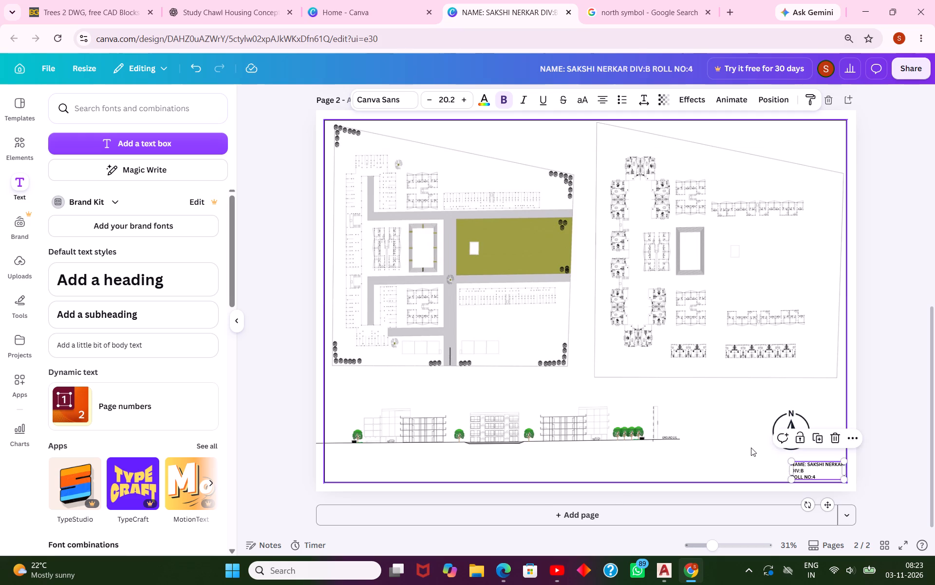
left_click(756, 454)
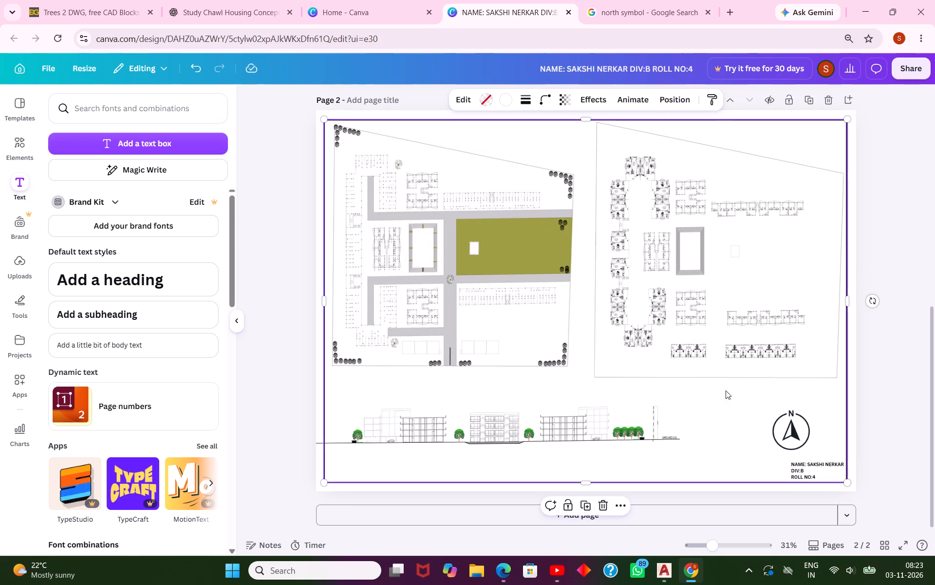
key("Escape")
Add a blank page 3 after the finished plan and section sheet.
scroll(771, 409, "down", 1)
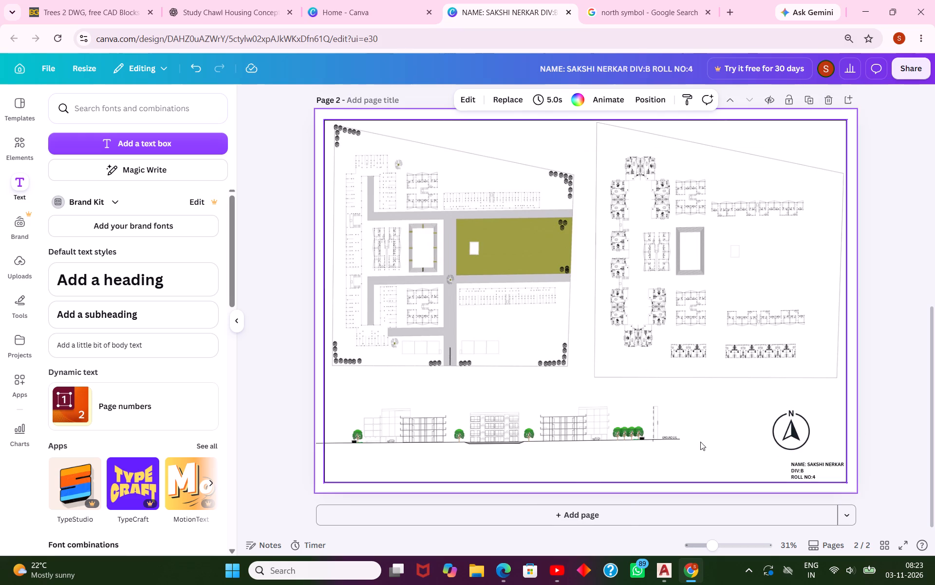
left_click(586, 518)
scroll(511, 474, "up", 3)
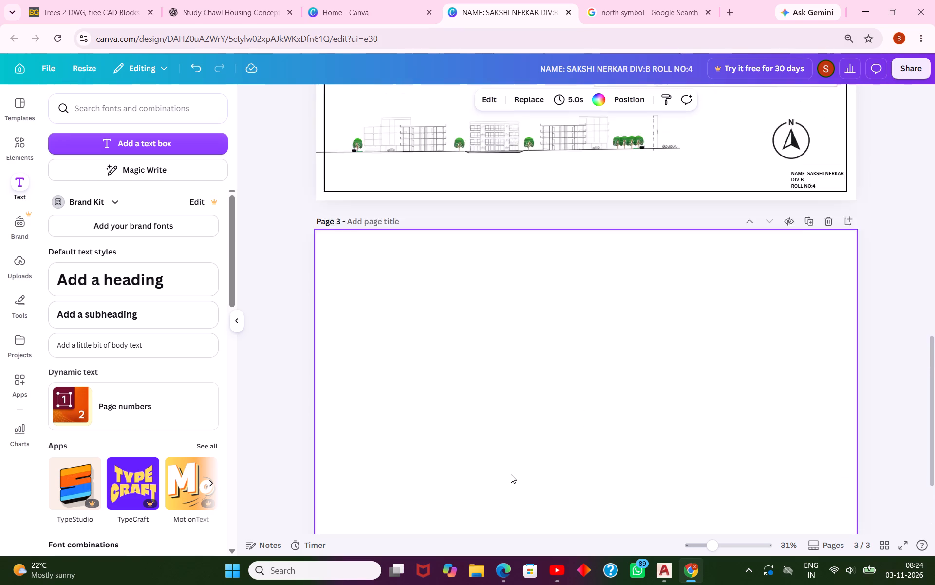
scroll(511, 474, "up", 1)
scroll(512, 471, "down", 1)
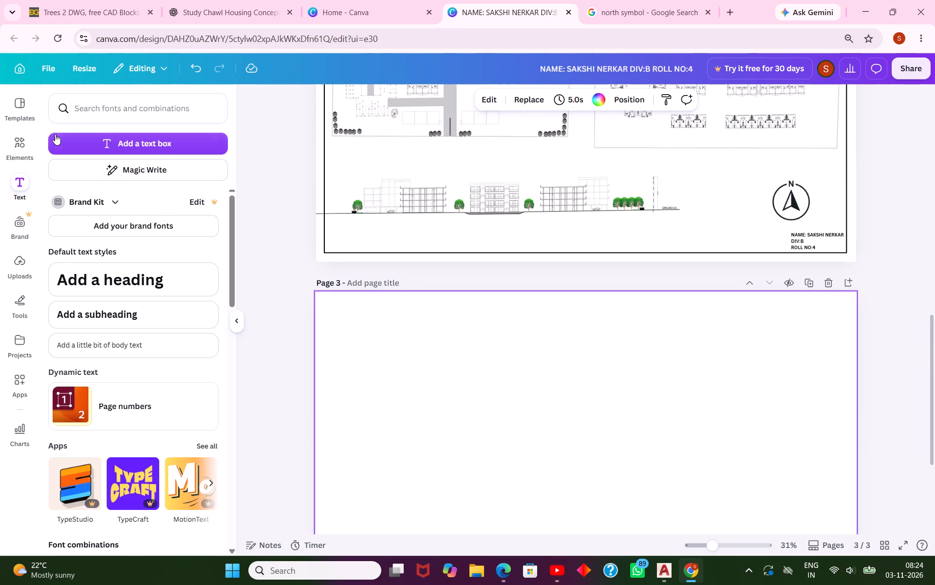
Look through the uploaded images and the design's pages for material to place on the blank page 1.
left_click(20, 262)
left_click(139, 140)
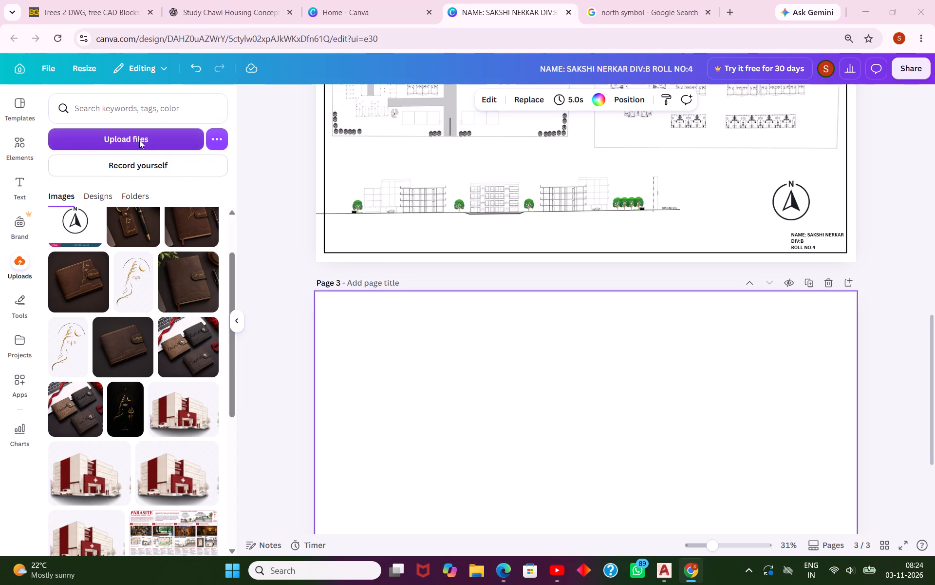
key("Escape")
scroll(118, 261, "up", 1)
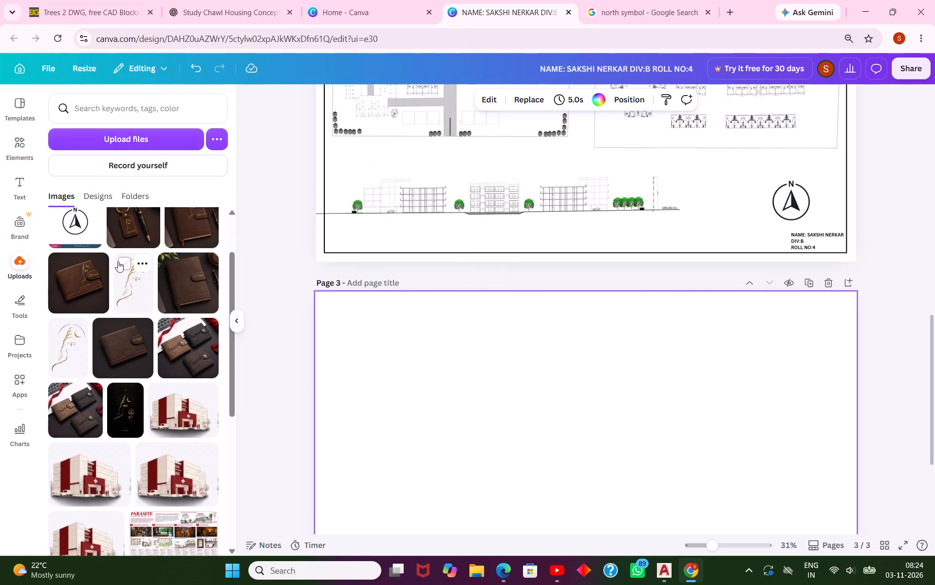
scroll(118, 261, "up", 8)
scroll(118, 257, "down", 5)
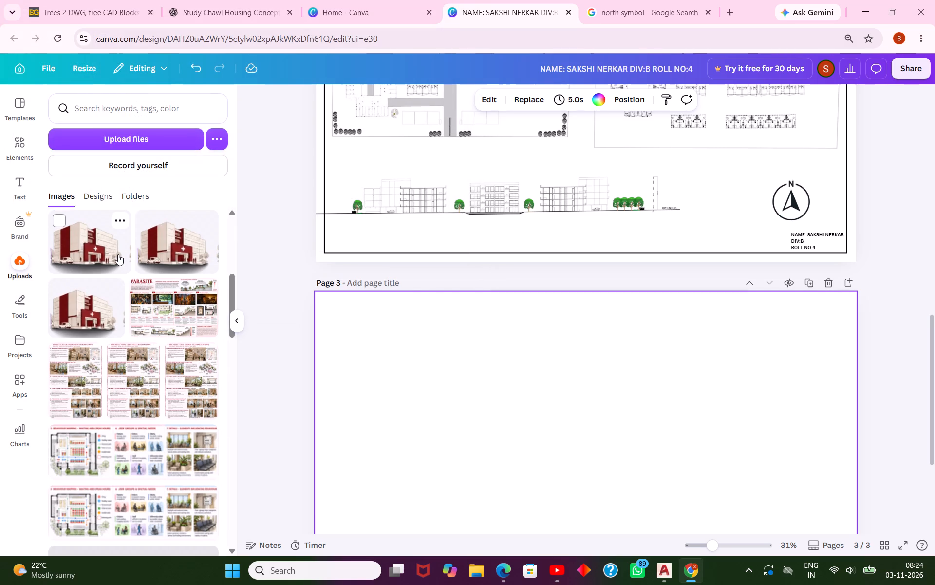
scroll(118, 254, "down", 3)
scroll(118, 254, "up", 13)
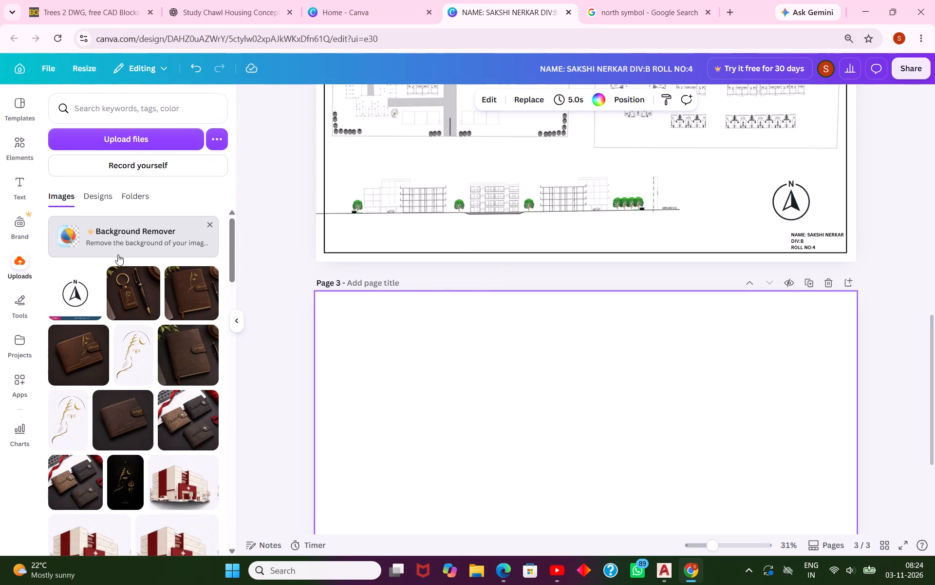
scroll(118, 254, "up", 1)
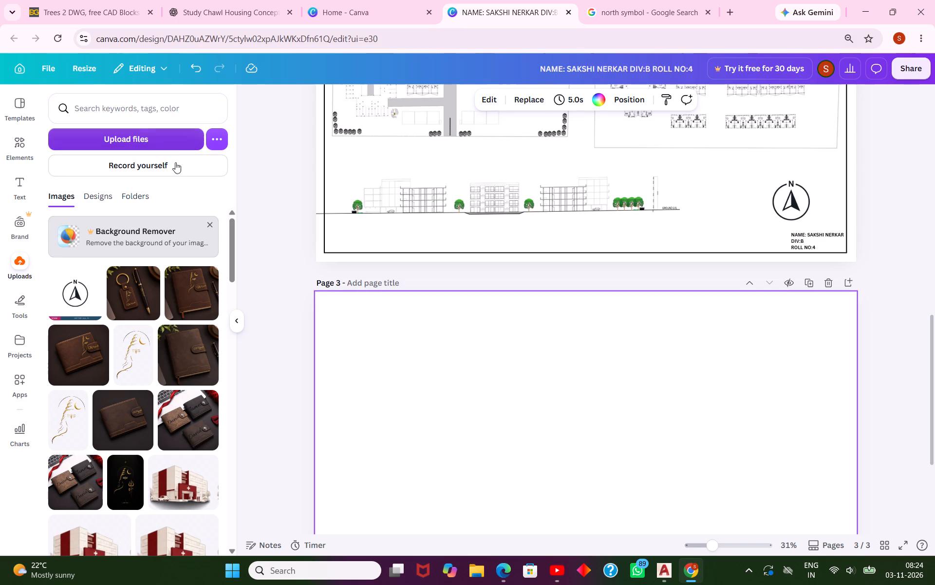
scroll(147, 262, "up", 1)
scroll(147, 262, "down", 4)
scroll(500, 324, "up", 8)
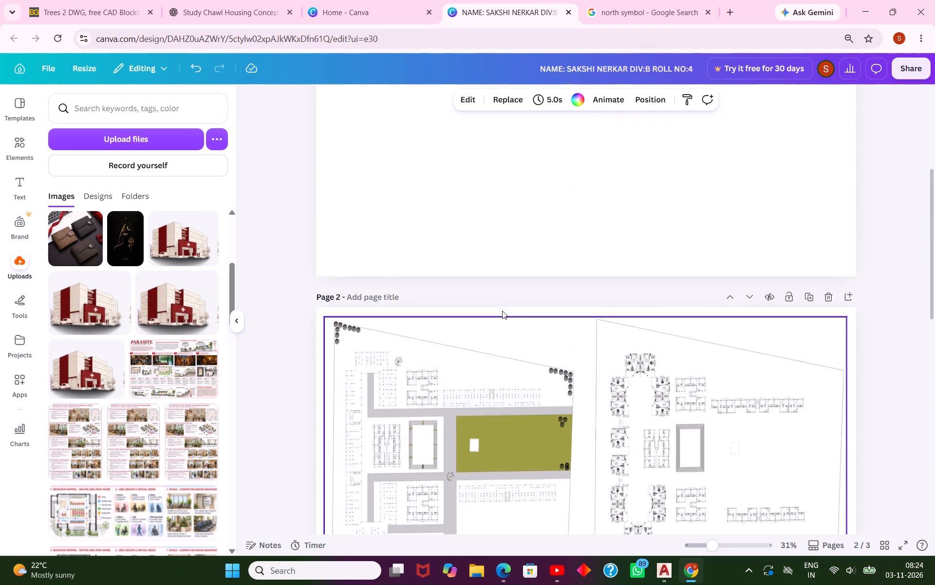
scroll(502, 311, "up", 3)
left_click(489, 273)
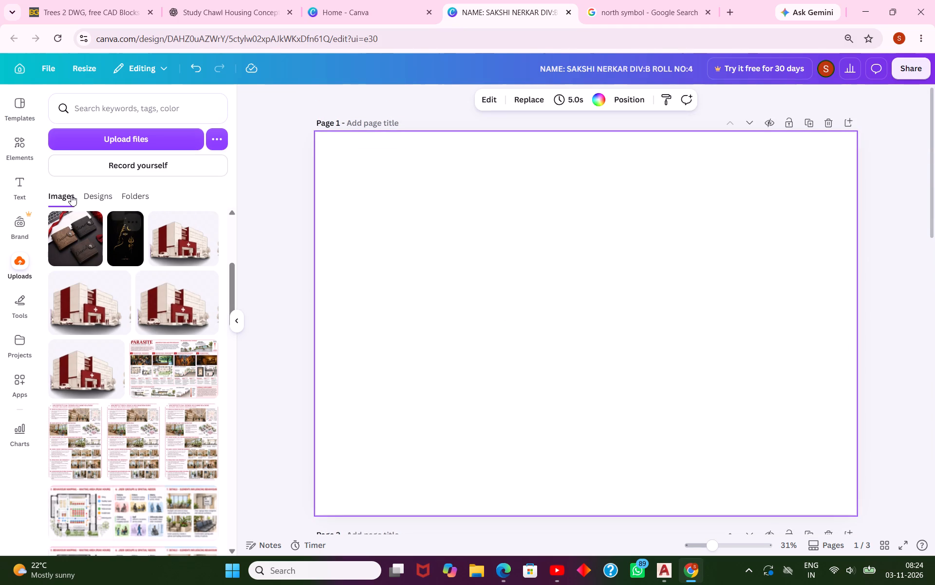
scroll(127, 286, "up", 5)
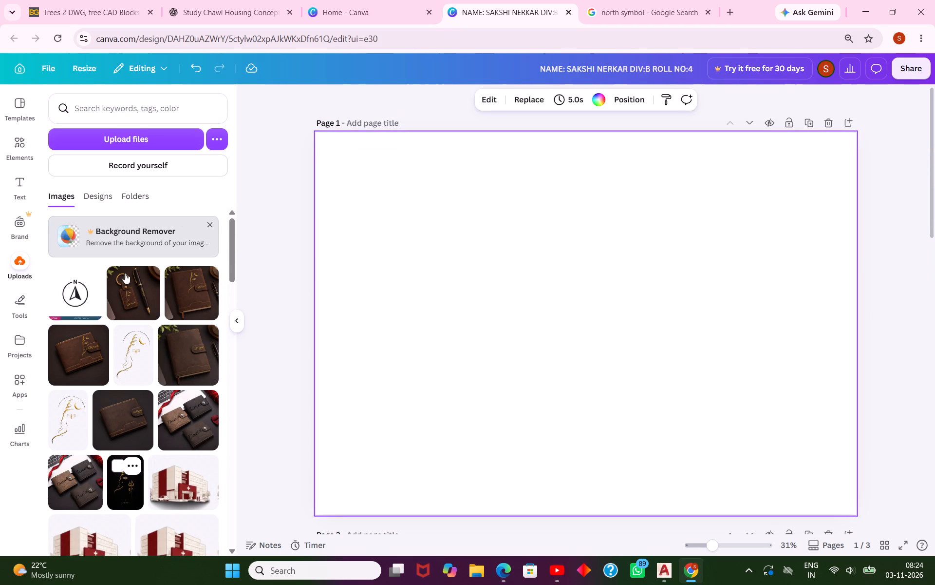
Insert the Shirdi second floor plan from the uploaded designs onto the blank page 1.
scroll(125, 273, "up", 1)
left_click(138, 198)
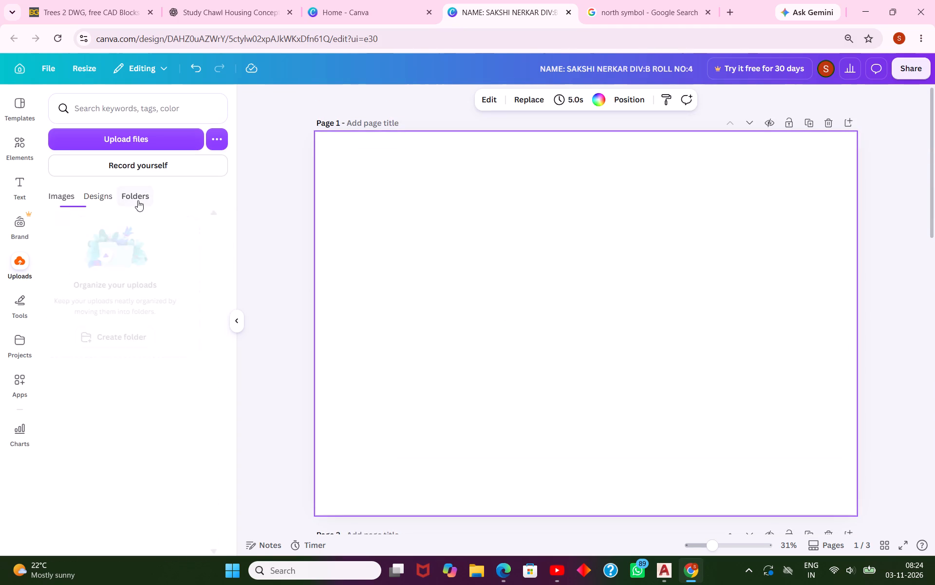
left_click(94, 190)
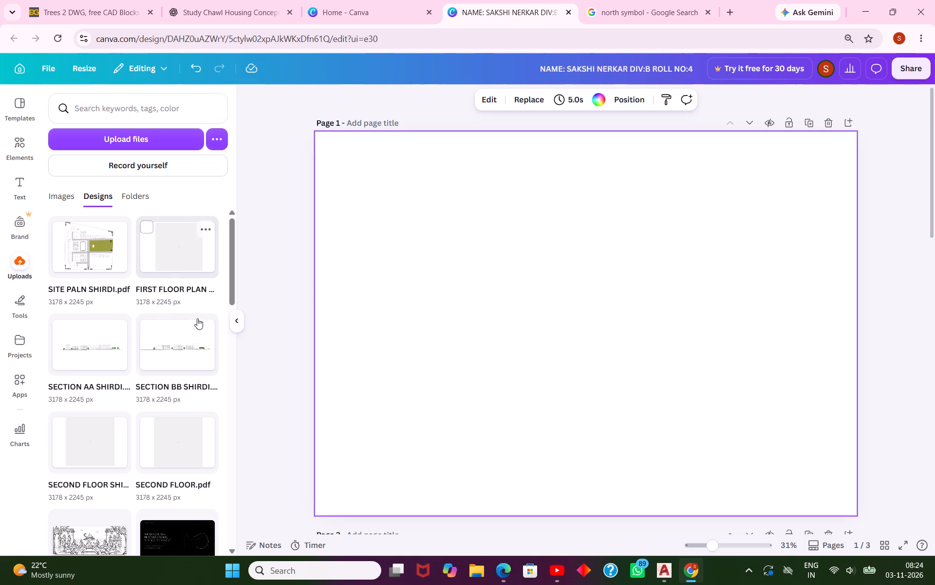
scroll(152, 272, "down", 2)
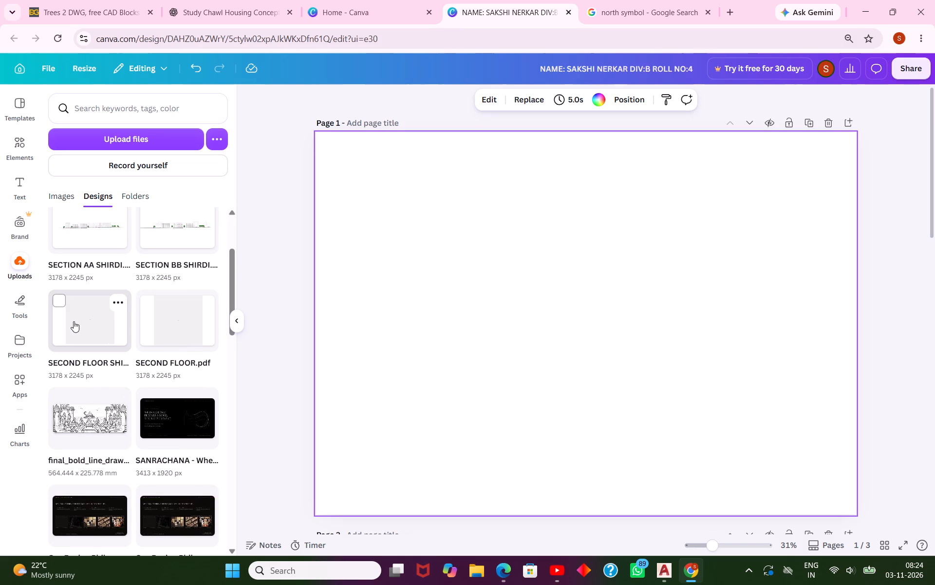
left_click(74, 321)
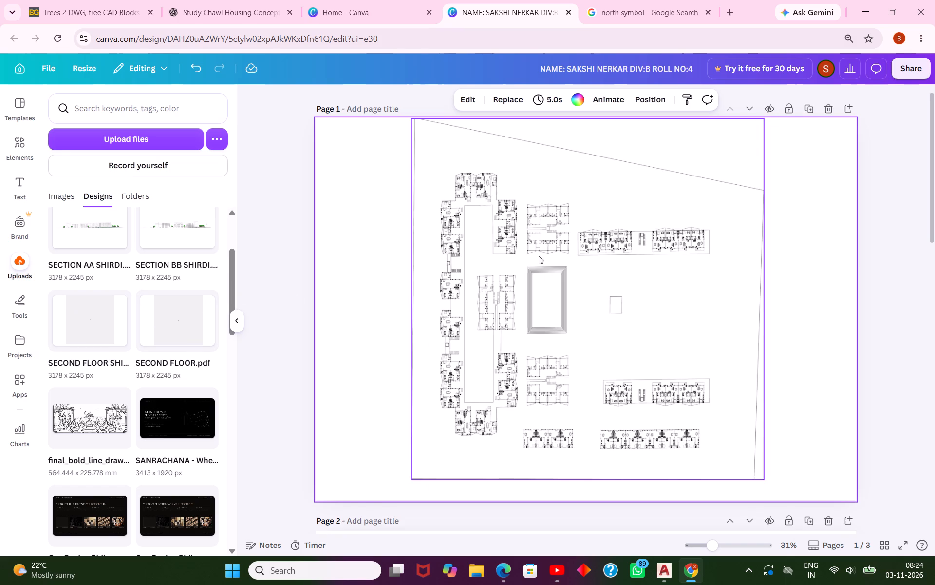
Scale the second floor plan to about half the page width and place it near page 1's upper-left corner, inset from the edges.
left_click(735, 166)
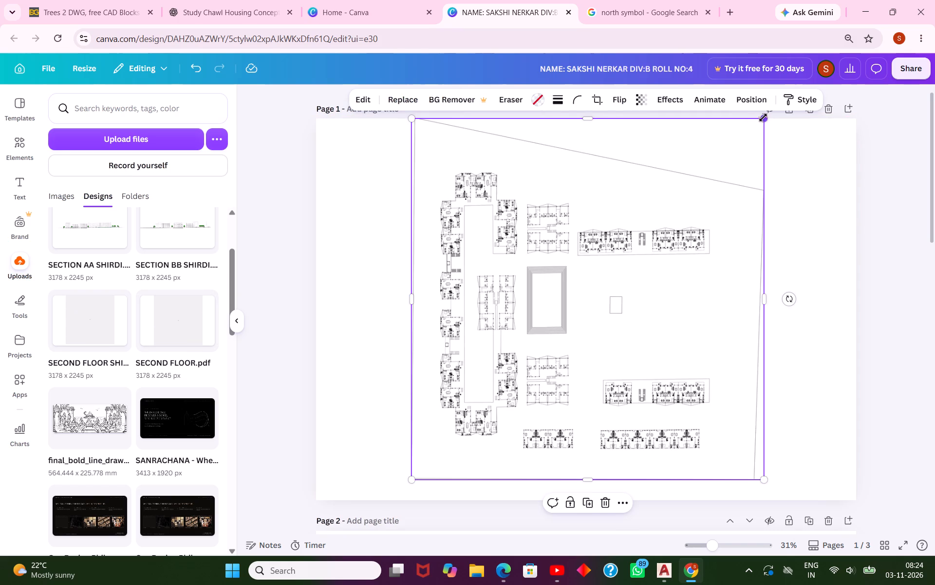
left_click_drag(764, 117, 632, 284)
left_click_drag(544, 382, 542, 382)
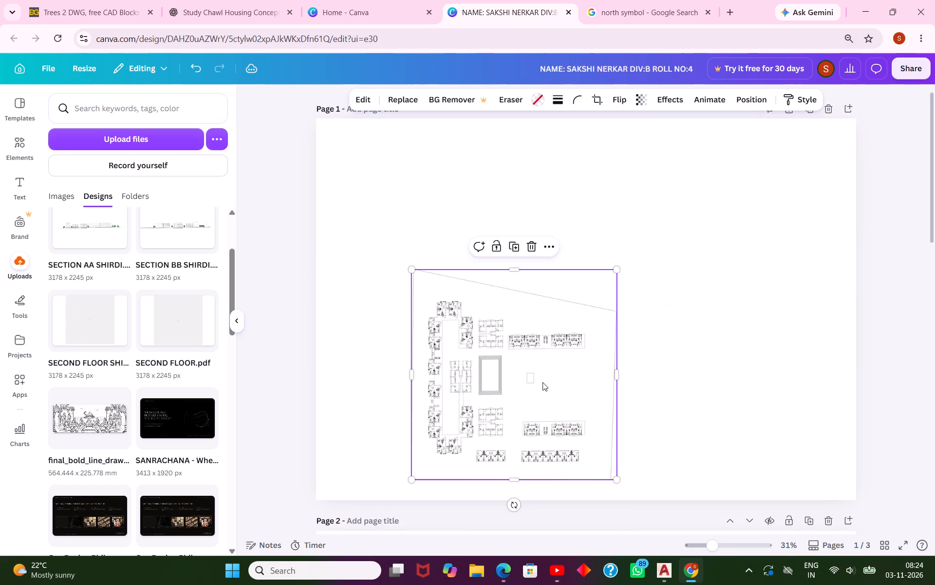
left_click_drag(542, 382, 476, 251)
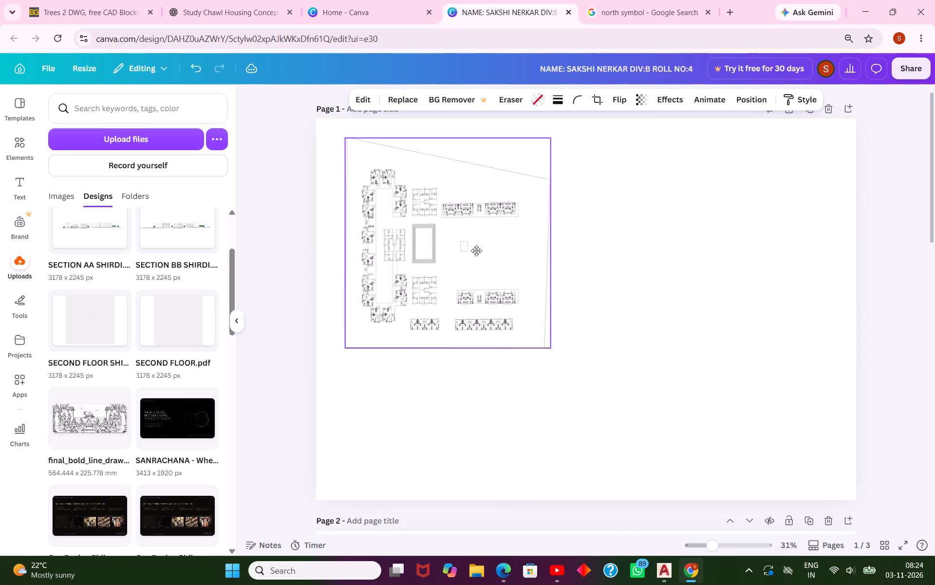
left_click_drag(476, 251, 475, 254)
left_click_drag(548, 353, 646, 379)
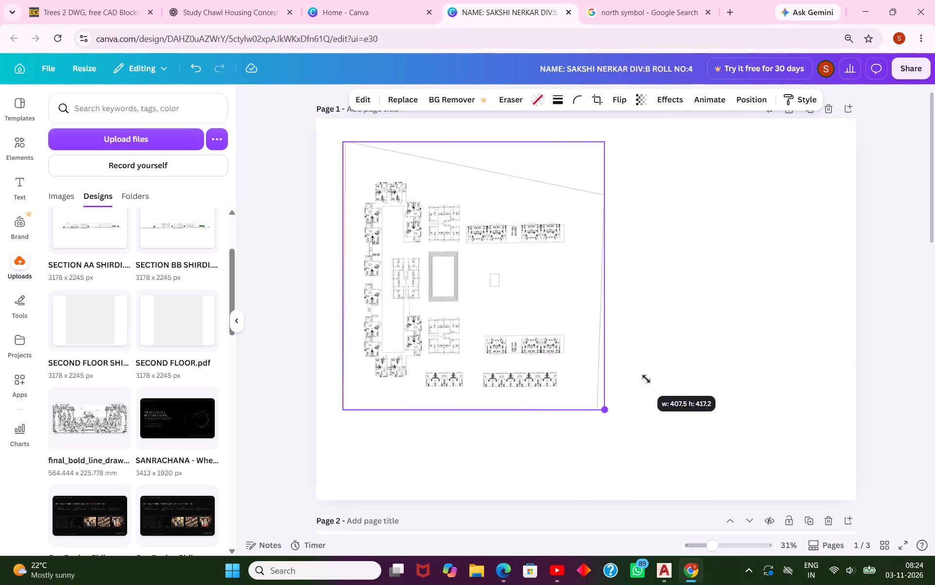
left_click_drag(646, 379, 668, 388)
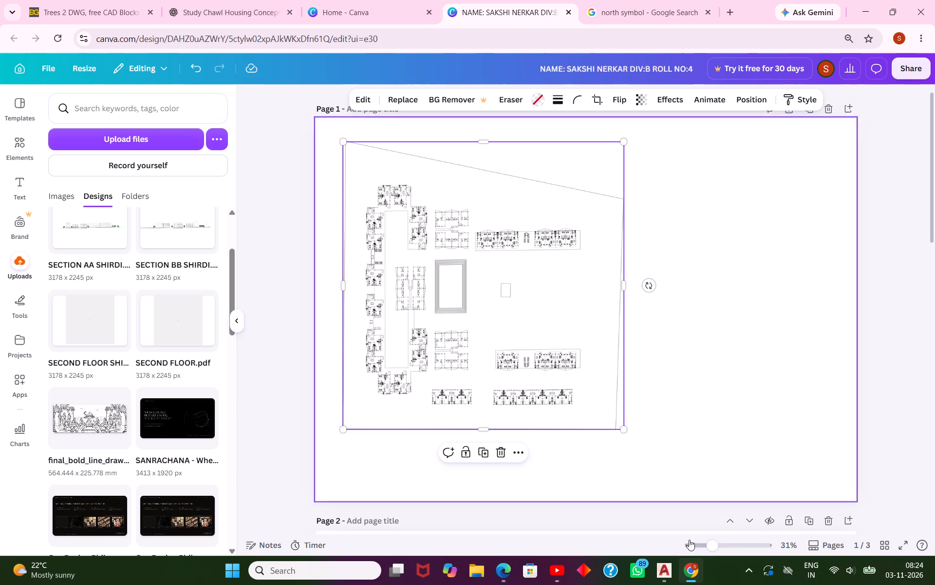
Switch to AutoCAD and look through the SHIRDI SITE PLAN drawing for unit plans, elevations and sections to use on the sheets.
left_click(667, 566)
scroll(529, 401, "down", 2)
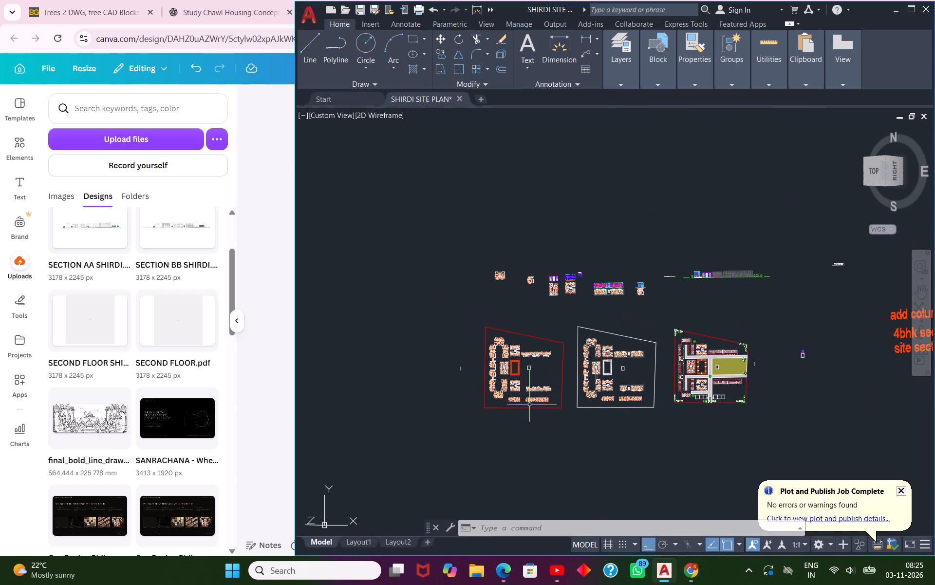
scroll(595, 334, "up", 2)
scroll(512, 291, "up", 1)
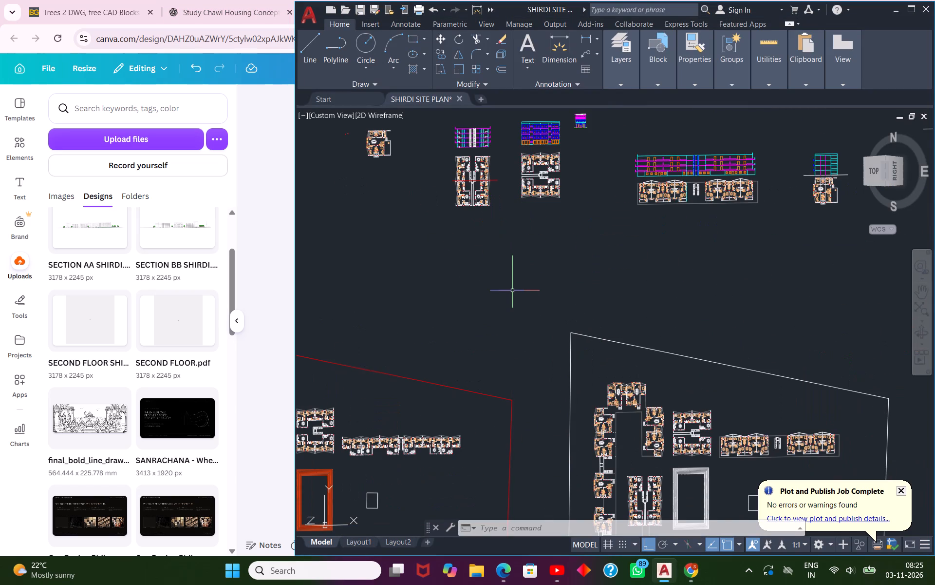
middle_click_drag(552, 315, 570, 411)
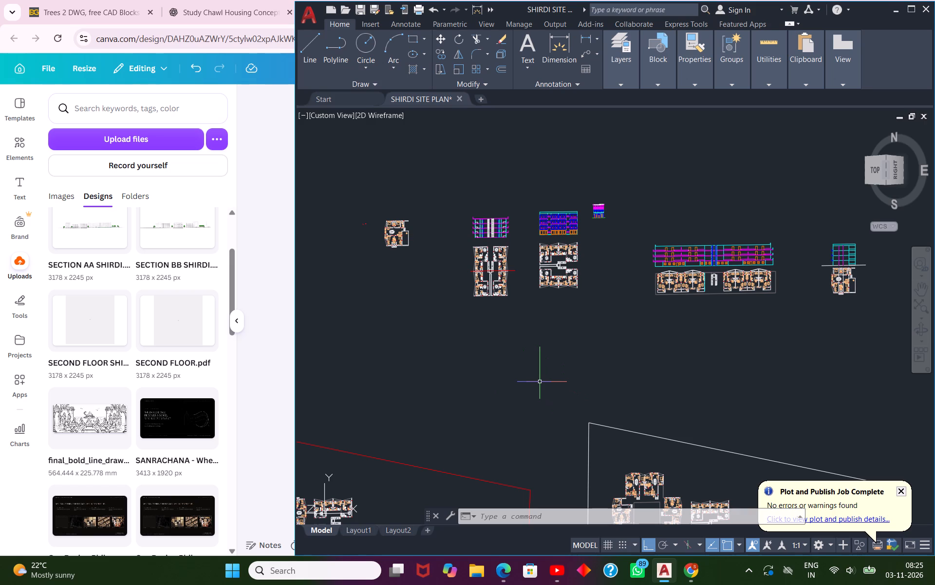
scroll(557, 382, "down", 2)
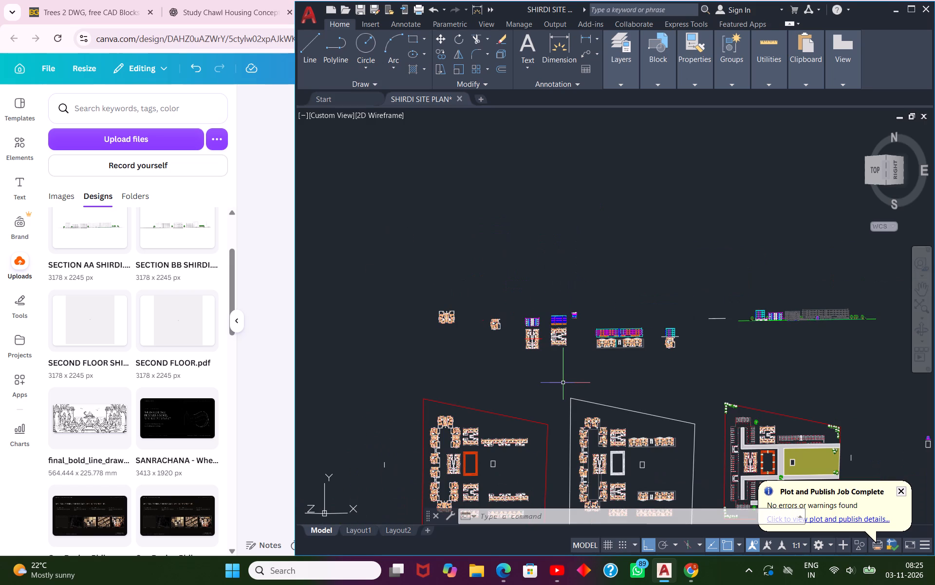
scroll(592, 351, "down", 2)
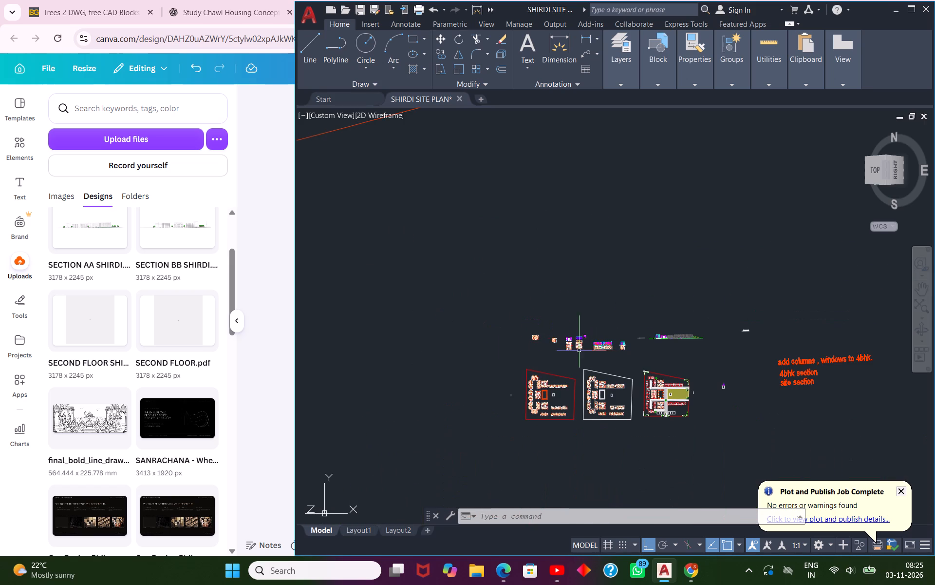
scroll(748, 325, "up", 4)
scroll(486, 320, "down", 2)
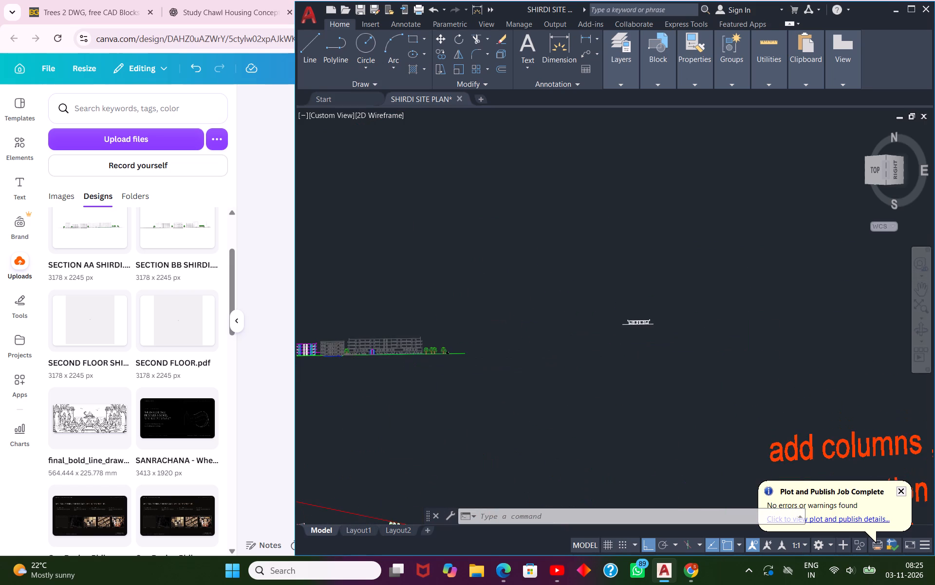
scroll(710, 326, "down", 2)
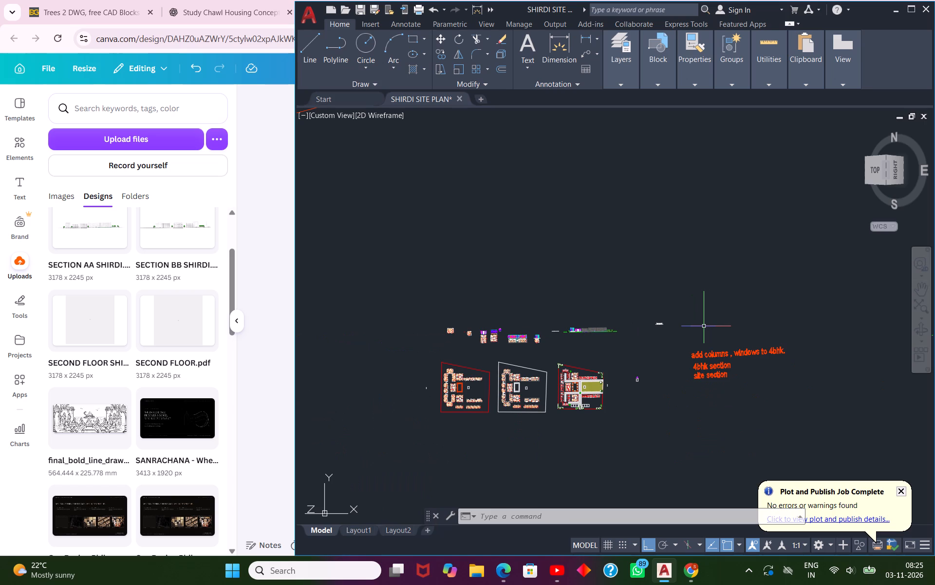
scroll(704, 326, "up", 1)
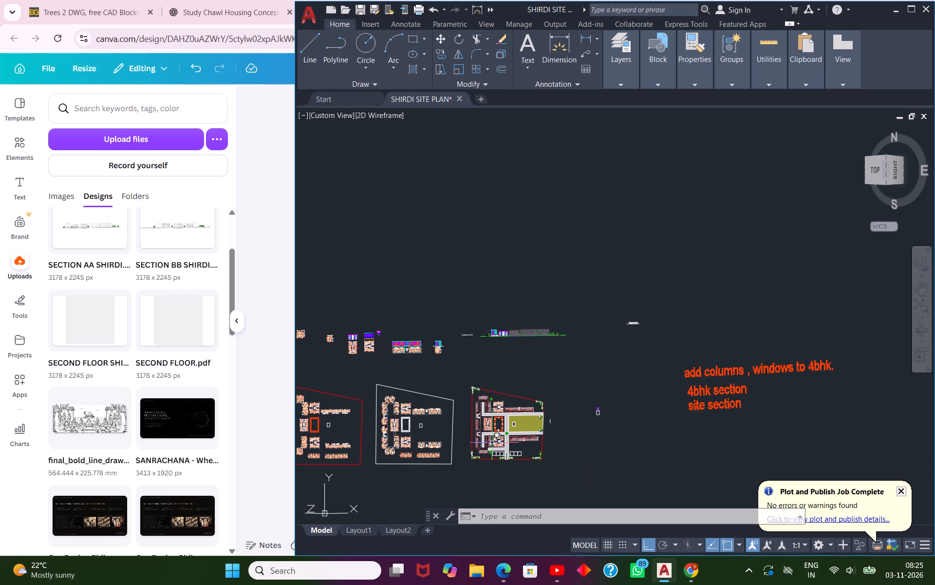
scroll(617, 408, "down", 4)
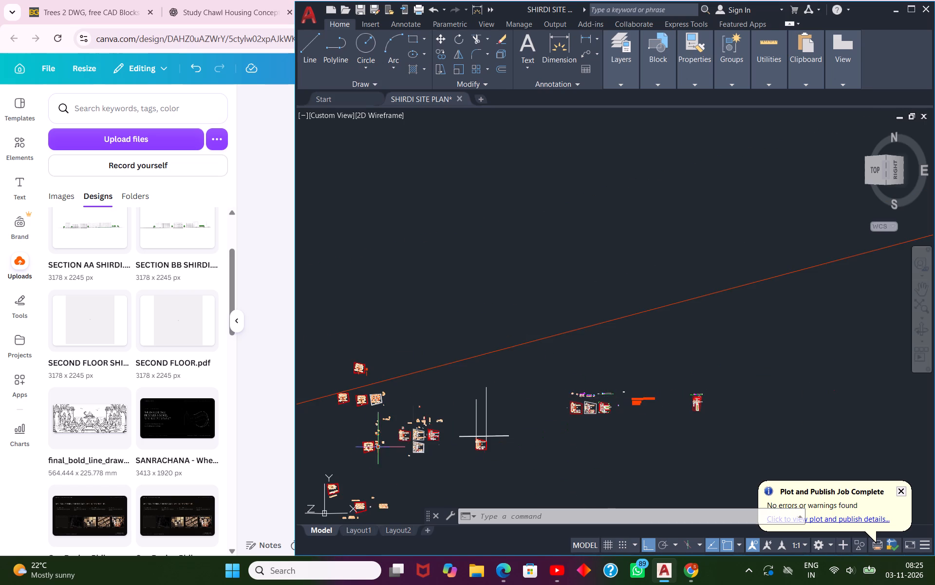
scroll(372, 449, "up", 4)
scroll(791, 374, "up", 2)
scroll(592, 432, "up", 1)
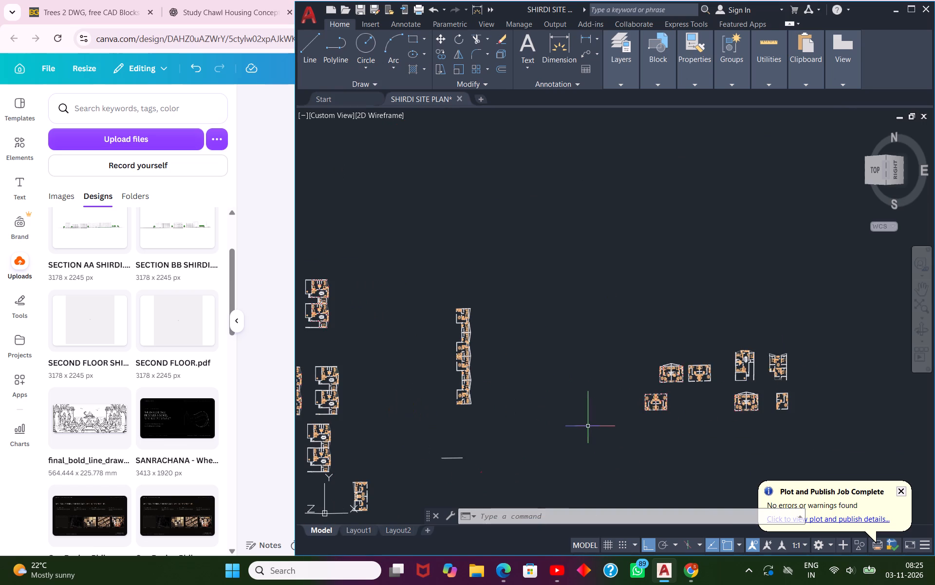